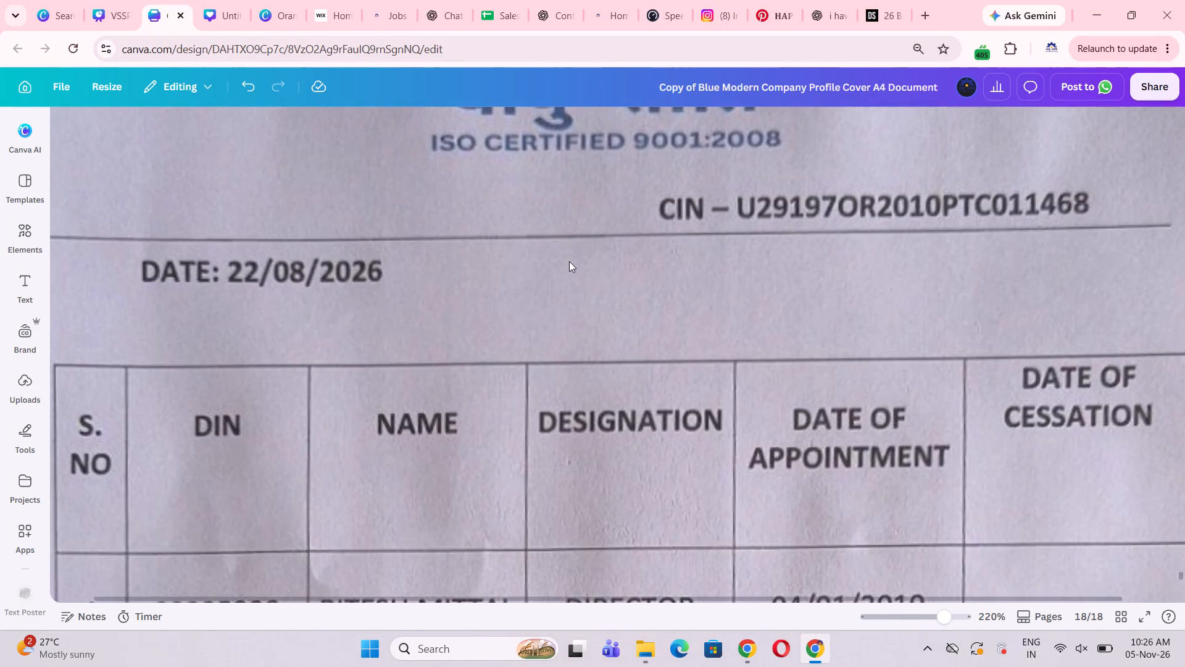
Examine the letterhead, date line and directors table in the scanned letter on page 18.
{"action": "scroll", "coordinate": [569, 261], "scroll_direction": "up", "scroll_amount": 1}
{"action": "scroll", "coordinate": [569, 261], "scroll_direction": "right", "scroll_amount": 4}
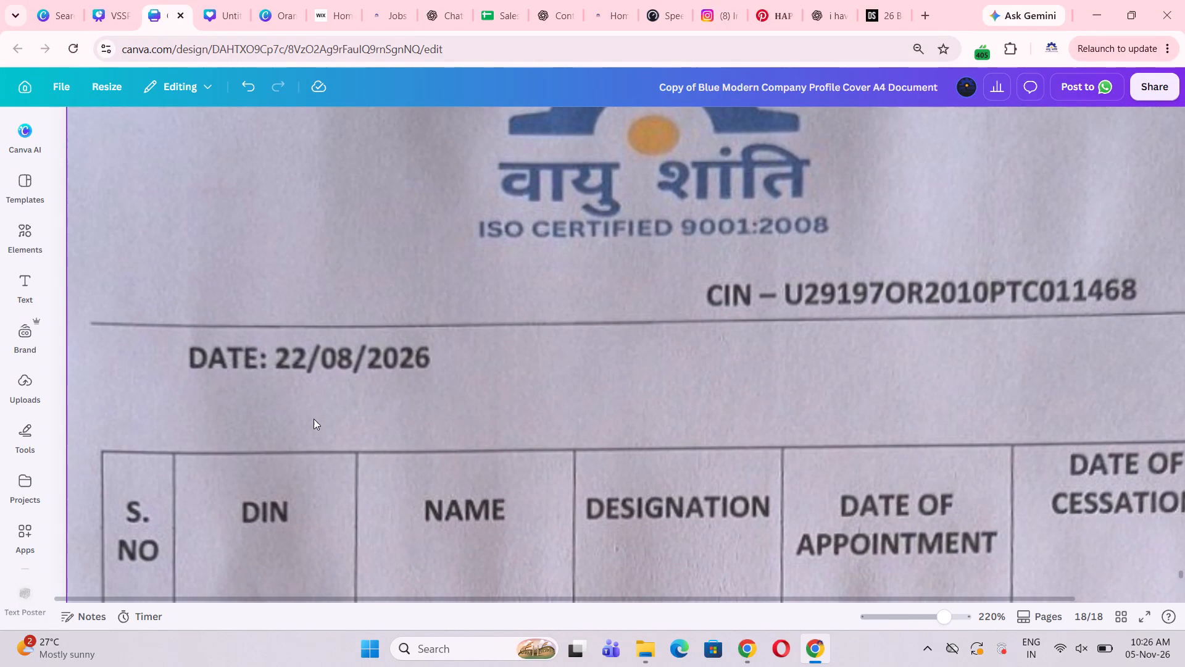
{"action": "scroll", "coordinate": [521, 337], "scroll_direction": "right", "scroll_amount": 1}
{"action": "scroll", "coordinate": [521, 337], "scroll_direction": "up", "scroll_amount": 1}
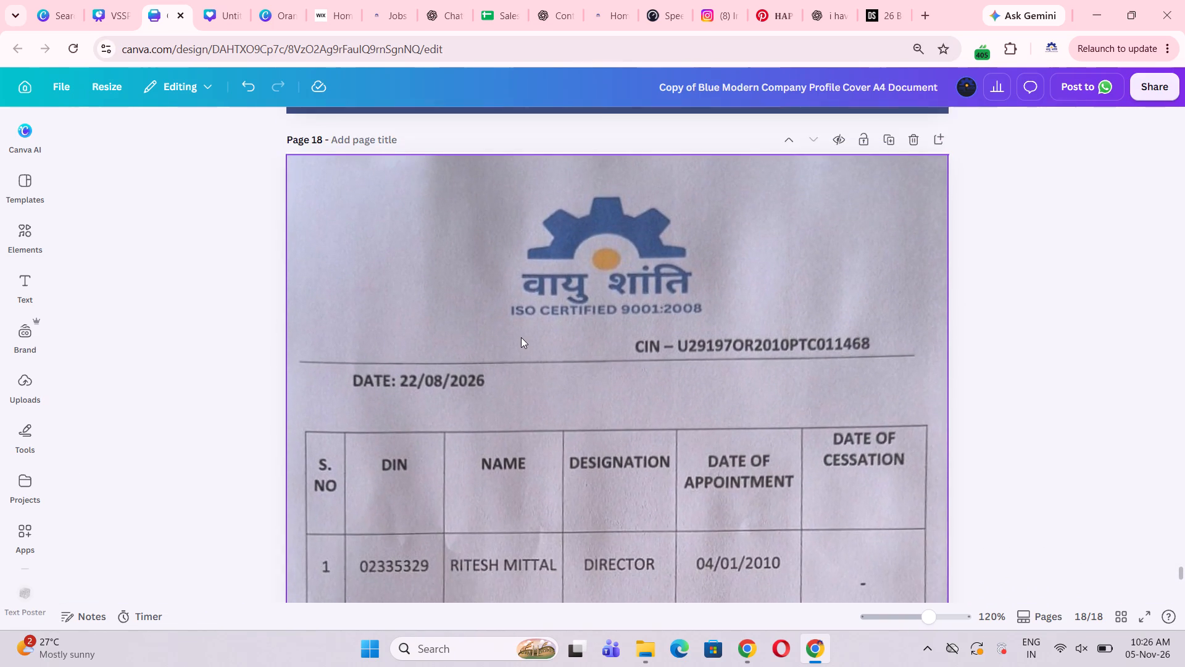
{"action": "scroll", "coordinate": [521, 337], "scroll_direction": "up", "scroll_amount": 1}
{"action": "scroll", "coordinate": [521, 337], "scroll_direction": "down", "scroll_amount": 2}
{"action": "scroll", "coordinate": [521, 337], "scroll_direction": "up", "scroll_amount": 1}
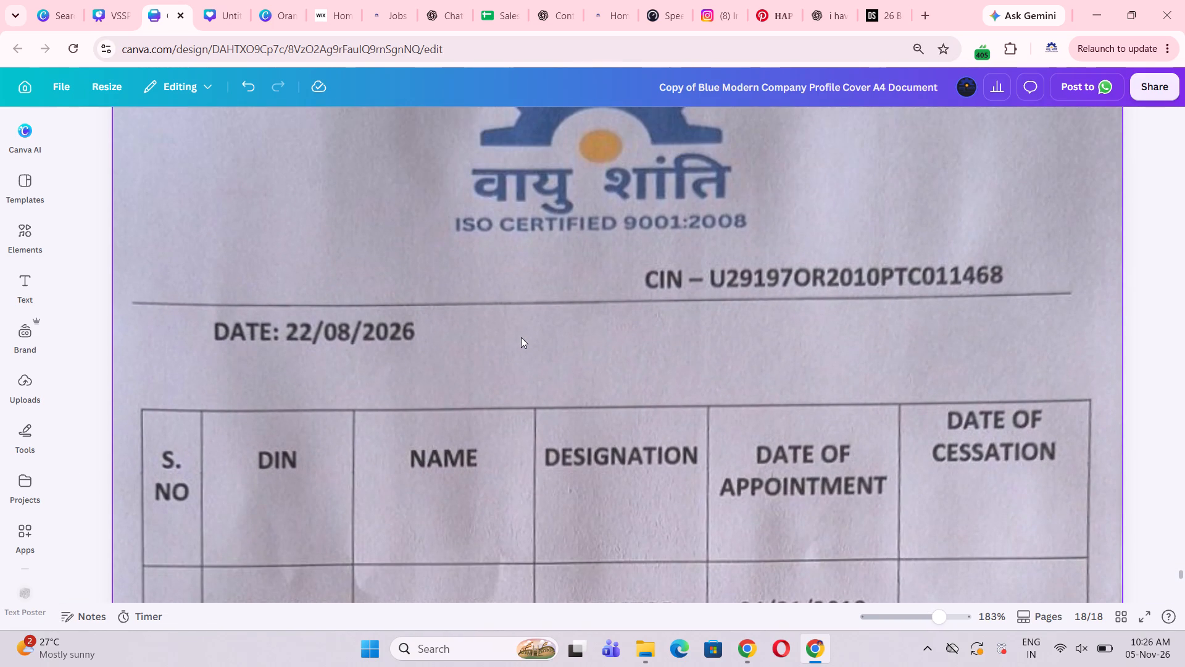
{"action": "scroll", "coordinate": [504, 332], "scroll_direction": "up", "scroll_amount": 1}
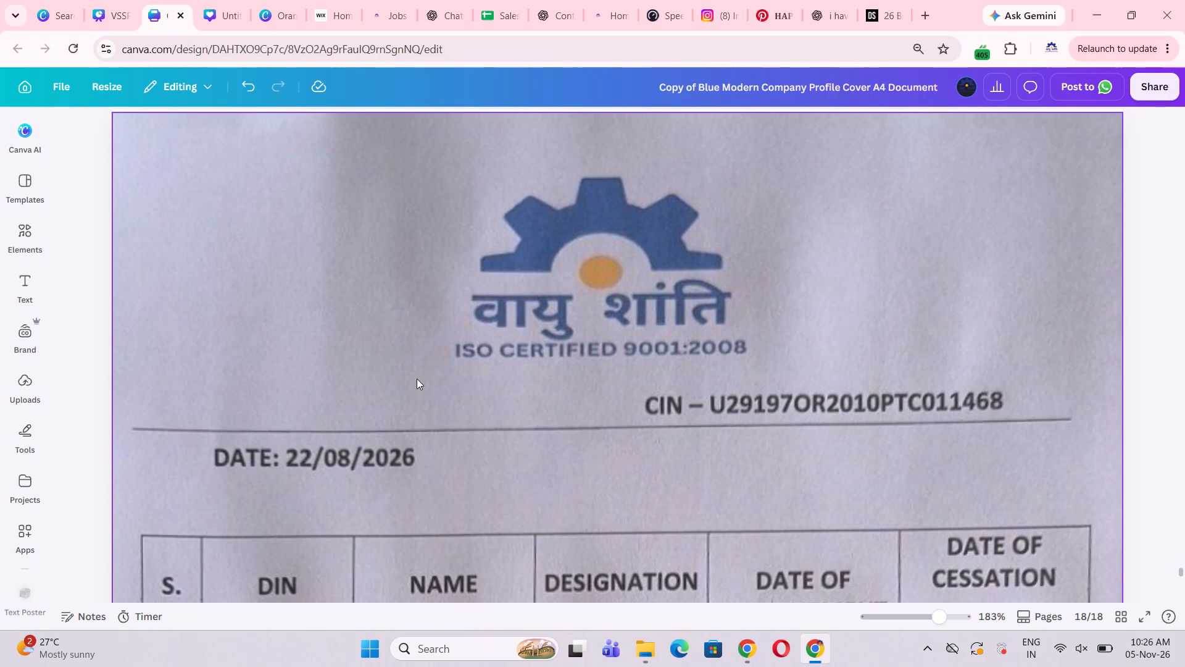
{"action": "scroll", "coordinate": [417, 379], "scroll_direction": "down", "scroll_amount": 1}
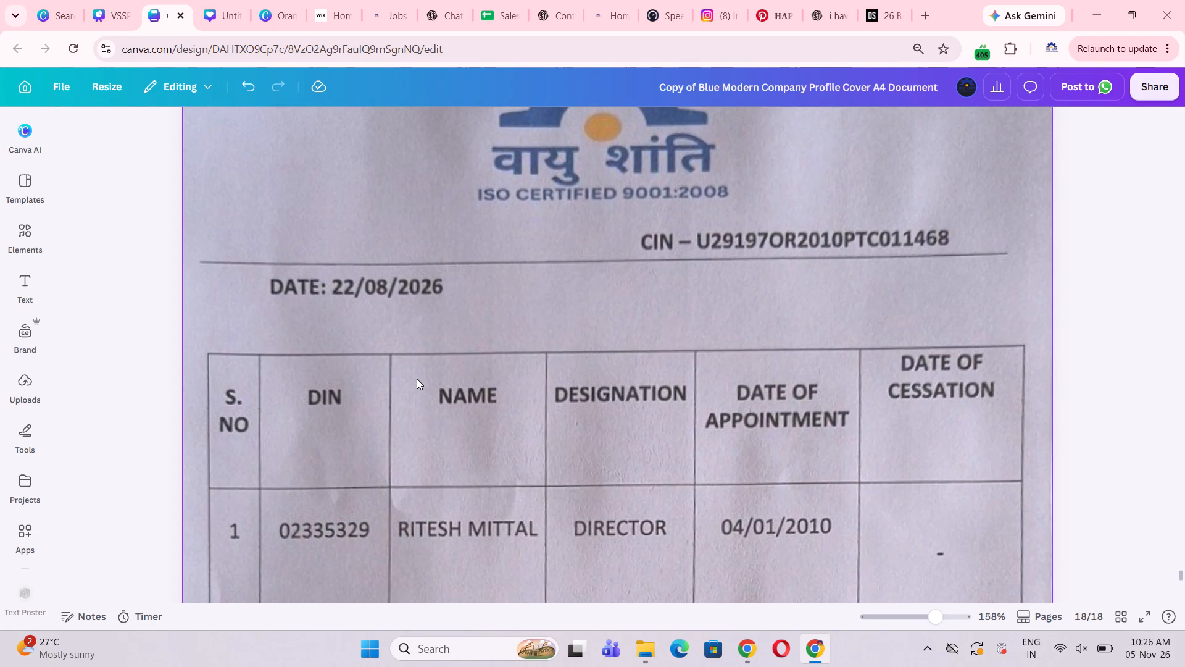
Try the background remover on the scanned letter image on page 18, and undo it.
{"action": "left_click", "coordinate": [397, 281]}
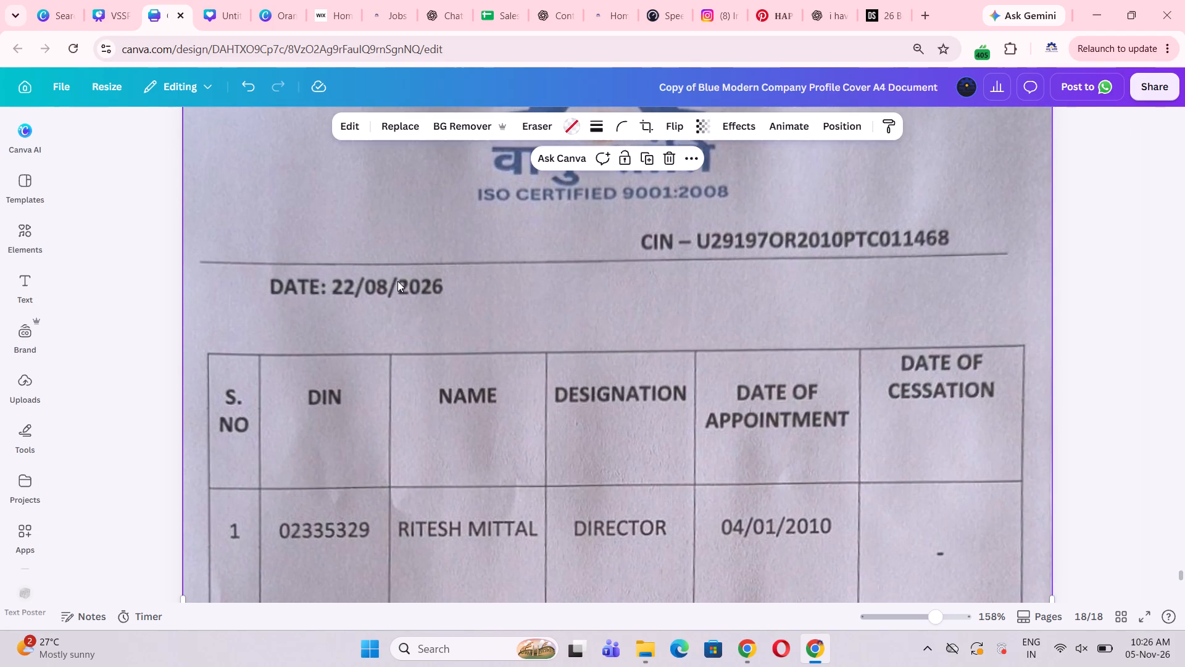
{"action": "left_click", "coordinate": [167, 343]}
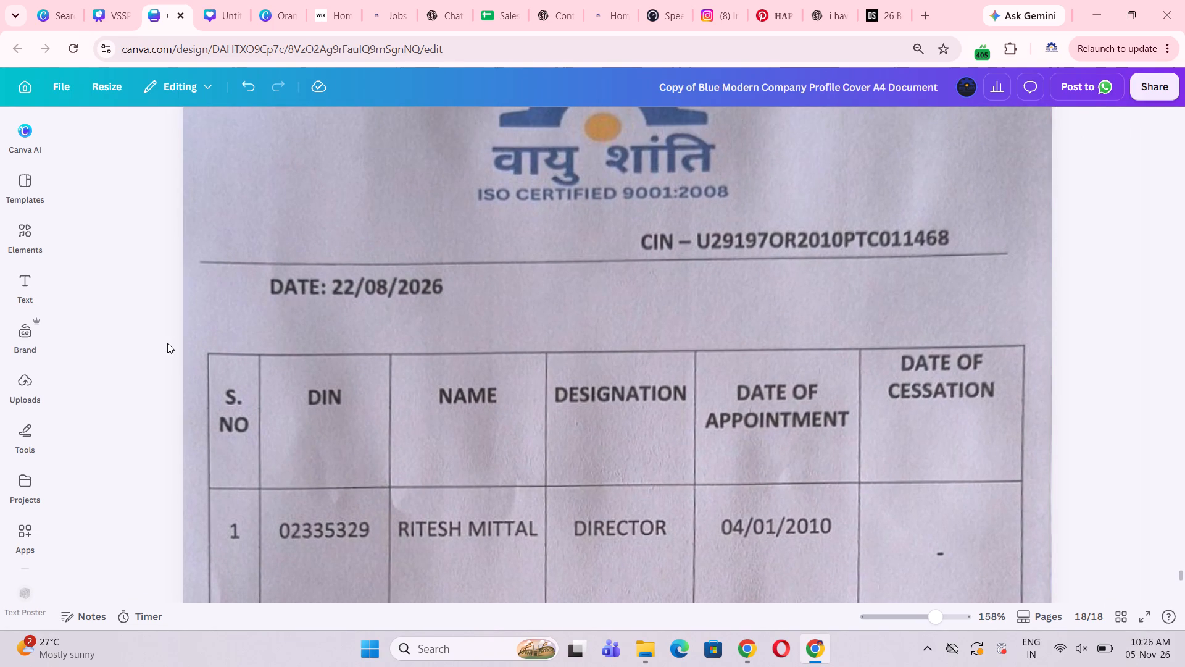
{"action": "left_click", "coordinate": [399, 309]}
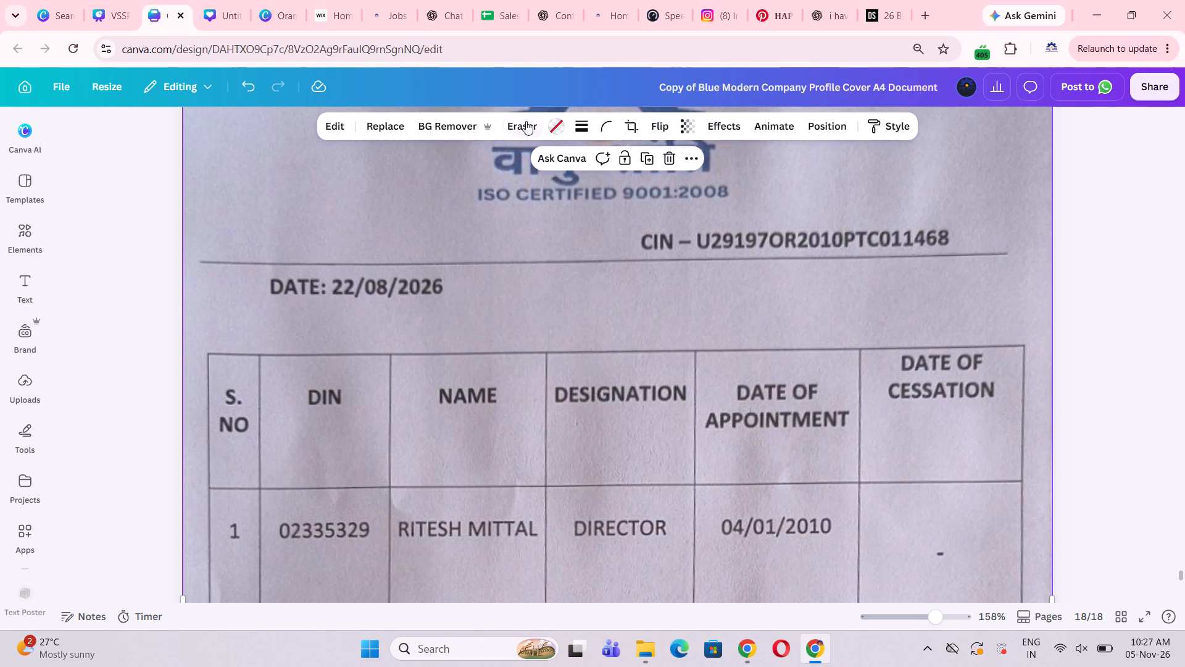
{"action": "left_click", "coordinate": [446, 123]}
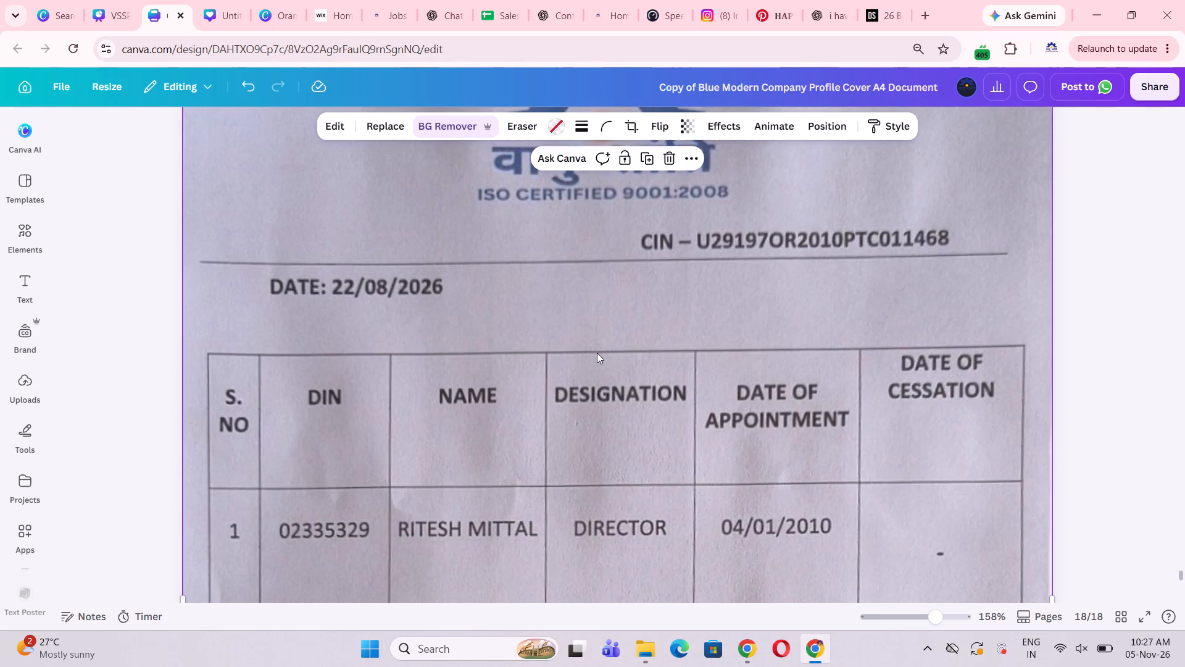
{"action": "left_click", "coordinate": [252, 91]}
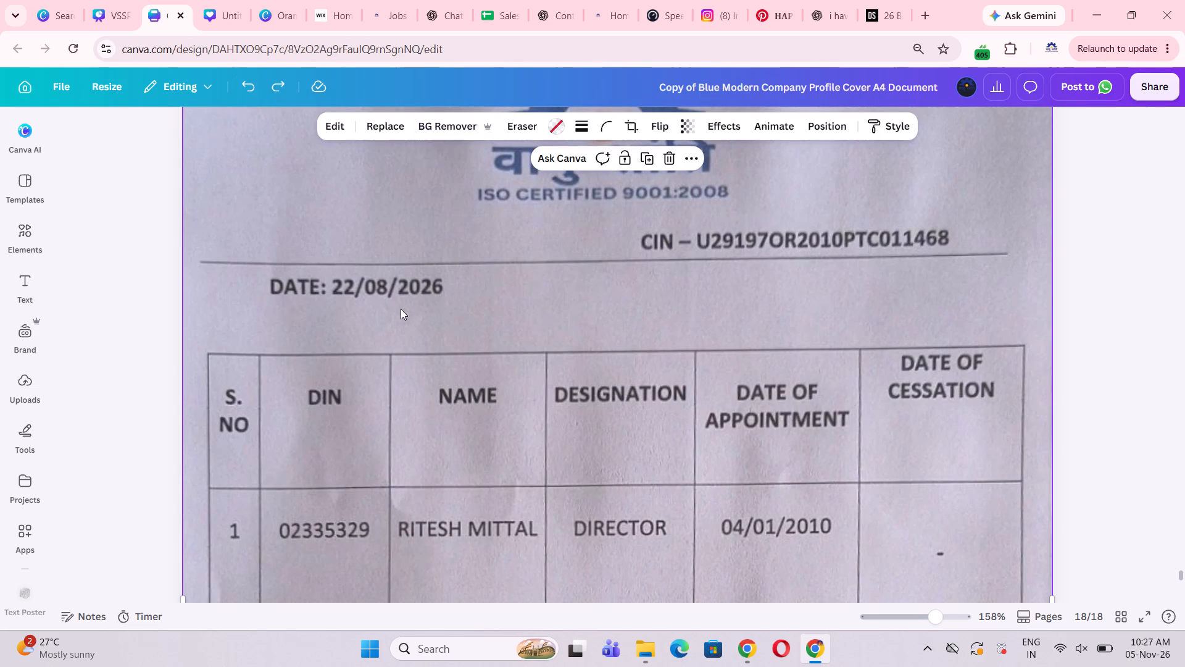
Start Magic Eraser on the scanned letter image in area mode with the brush size set to 1.
{"action": "scroll", "coordinate": [401, 309], "scroll_direction": "right", "scroll_amount": 1}
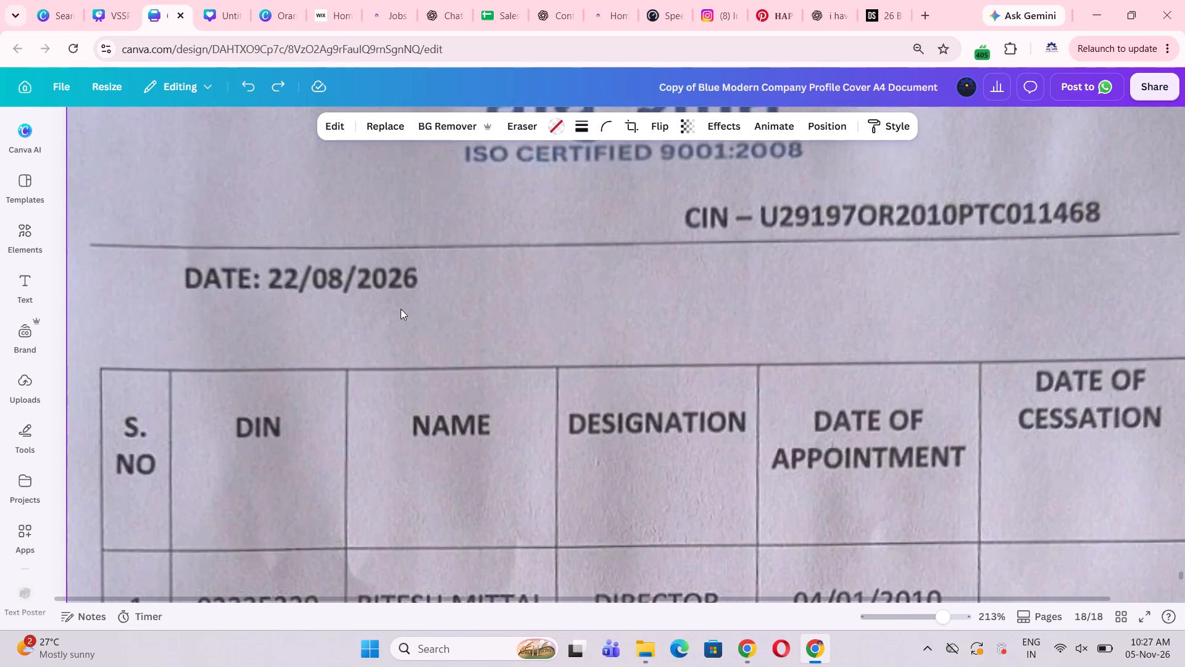
{"action": "scroll", "coordinate": [401, 309], "scroll_direction": "right", "scroll_amount": 1}
{"action": "scroll", "coordinate": [401, 309], "scroll_direction": "up", "scroll_amount": 1}
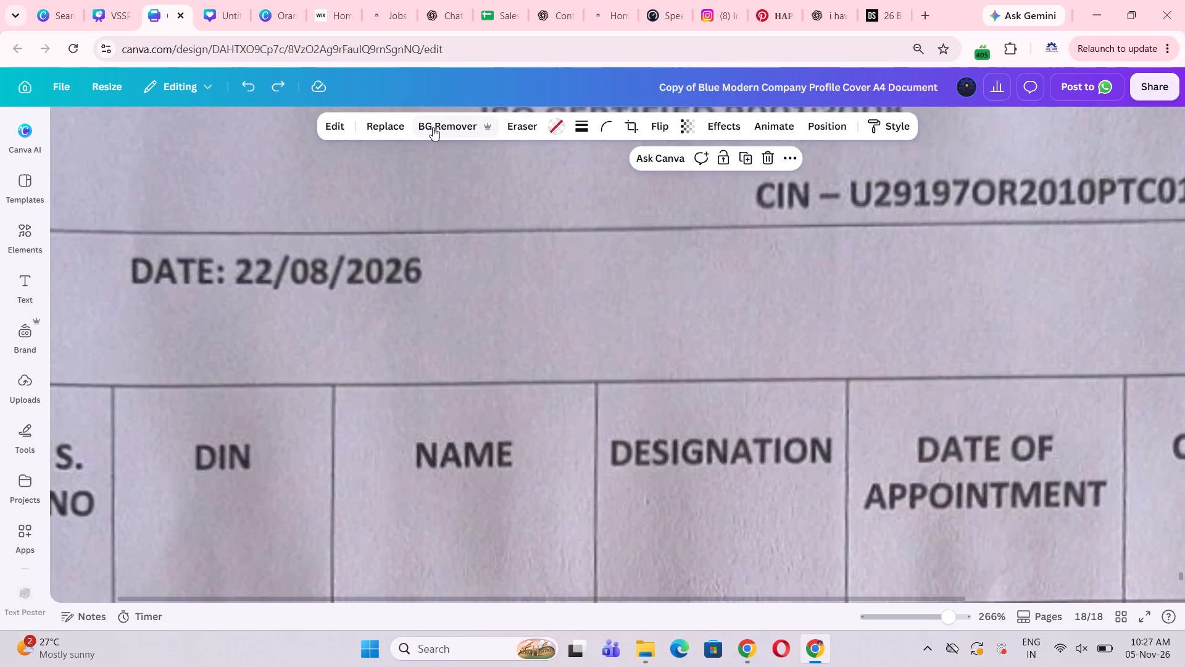
{"action": "left_click", "coordinate": [512, 122]}
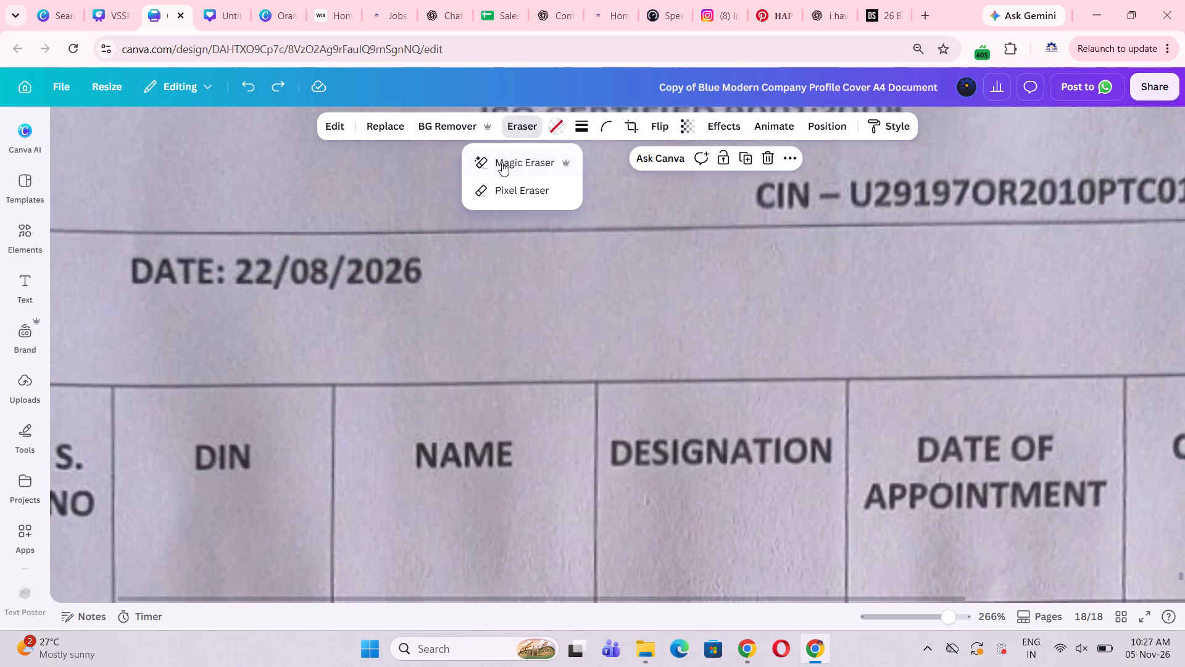
{"action": "left_click", "coordinate": [502, 162]}
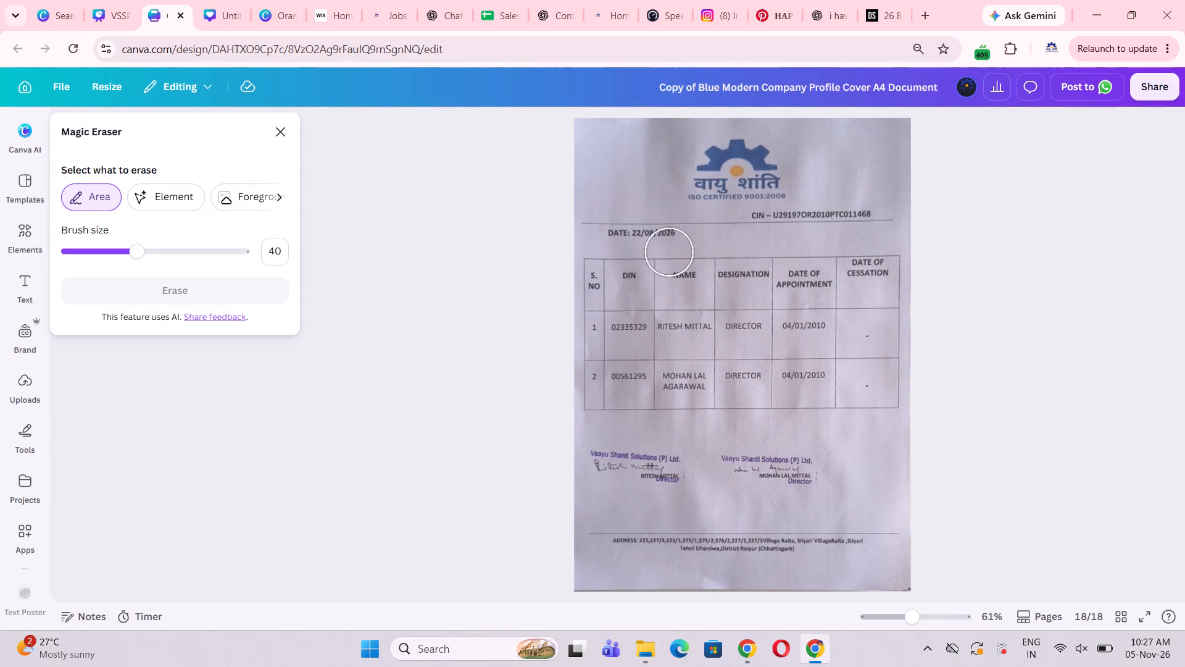
{"action": "scroll", "coordinate": [226, 292], "scroll_direction": "left", "scroll_amount": 3}
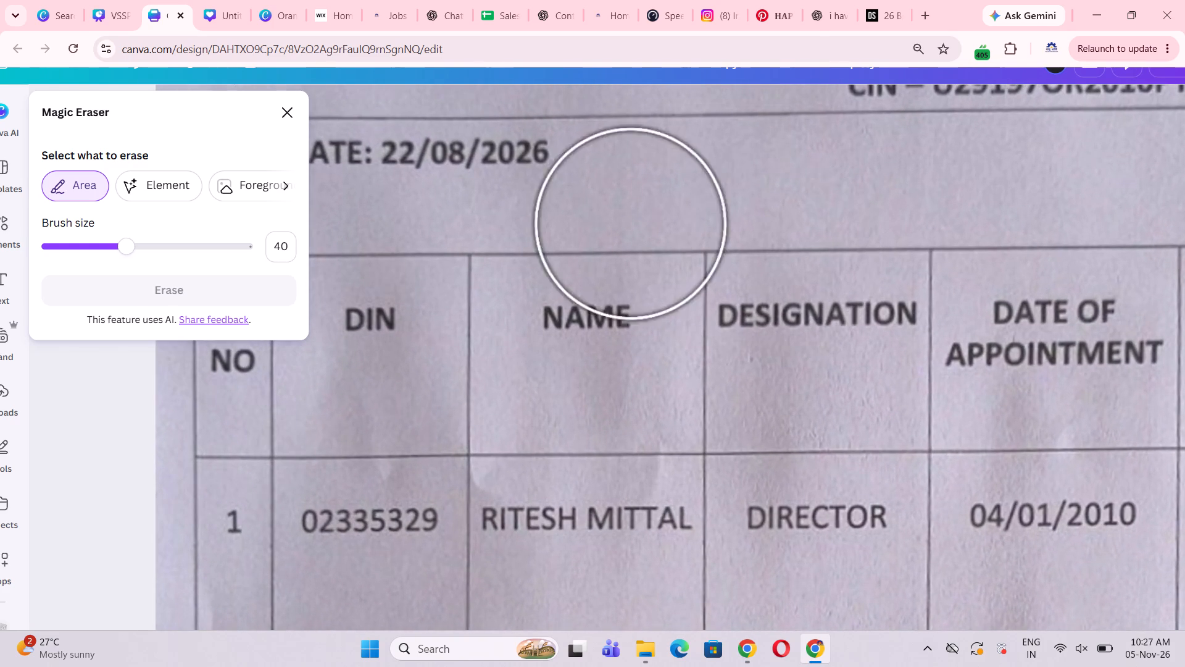
{"action": "scroll", "coordinate": [569, 203], "scroll_direction": "up", "scroll_amount": 2}
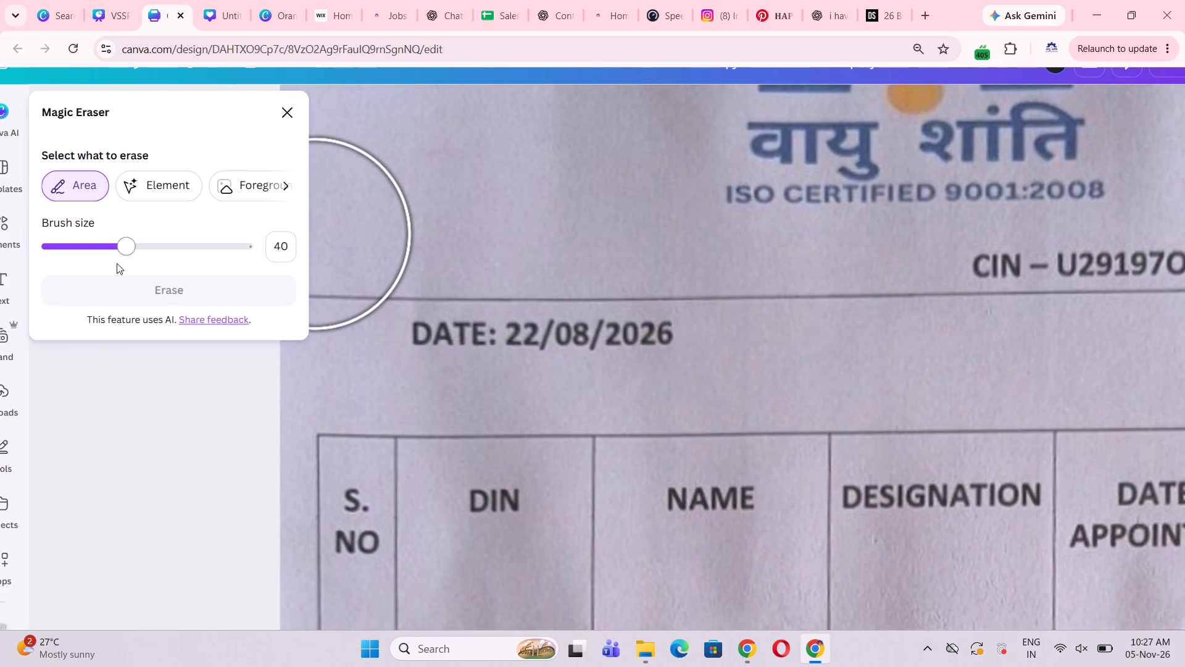
{"action": "left_click_drag", "start_coordinate": [118, 261], "coordinate": [54, 259]}
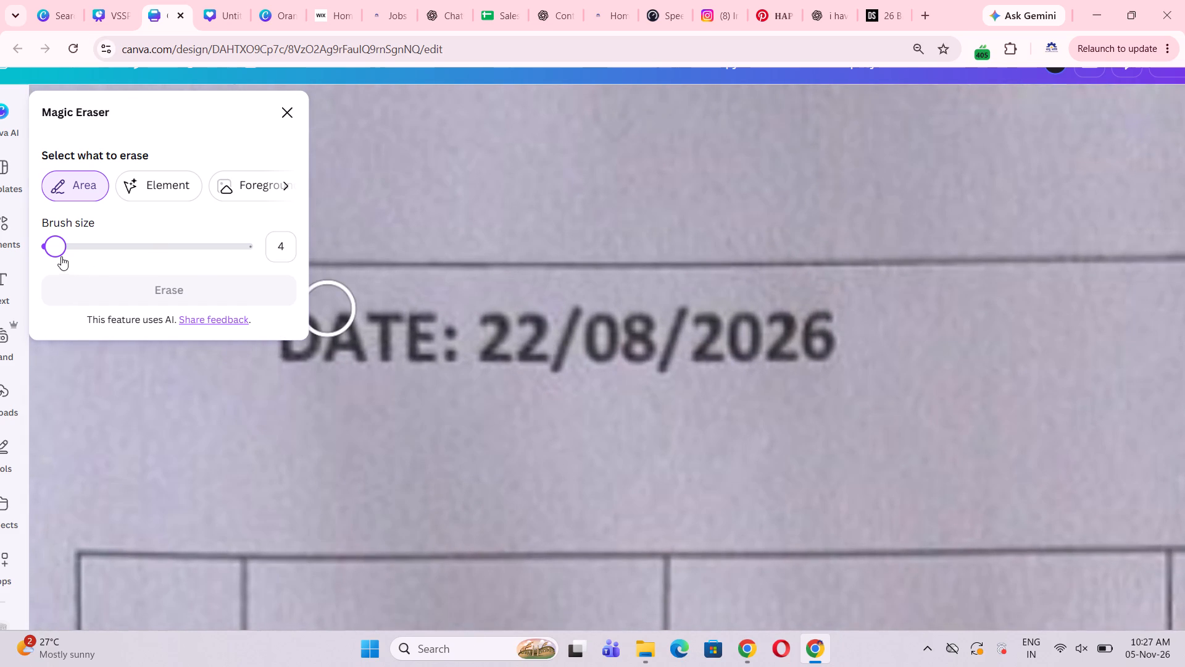
{"action": "left_click_drag", "start_coordinate": [61, 256], "coordinate": [30, 253]}
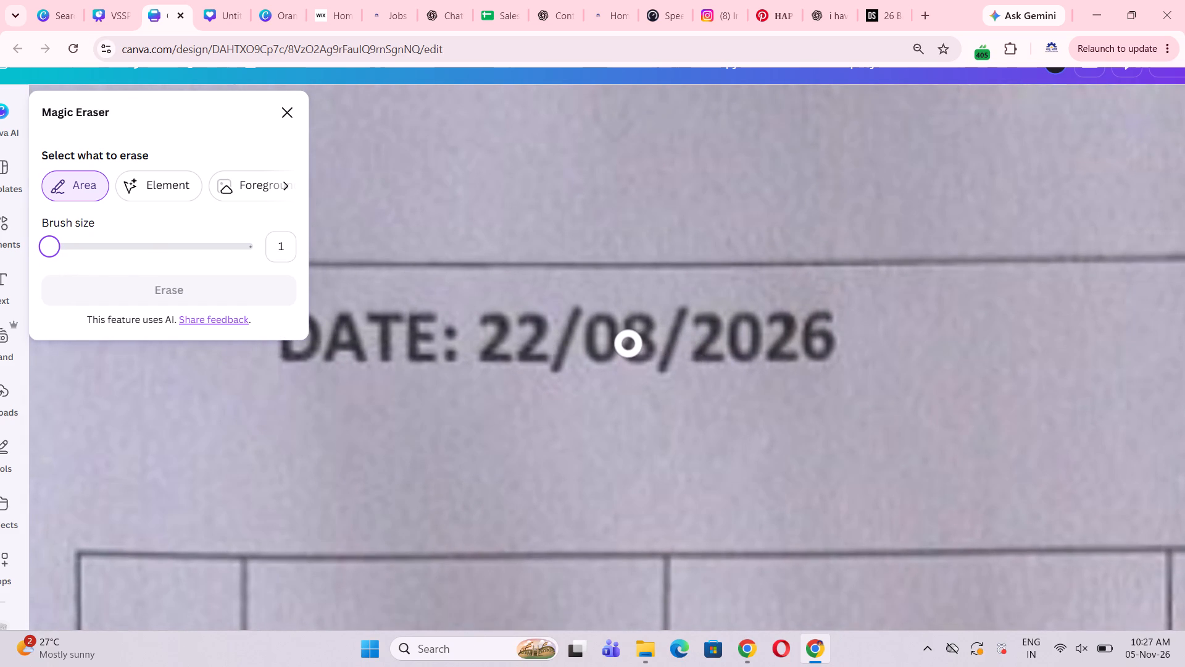
Brush over the month 08 and the day 22 in the letter's date line and erase them with Magic Eraser.
{"action": "left_click_drag", "start_coordinate": [630, 339], "coordinate": [647, 329]}
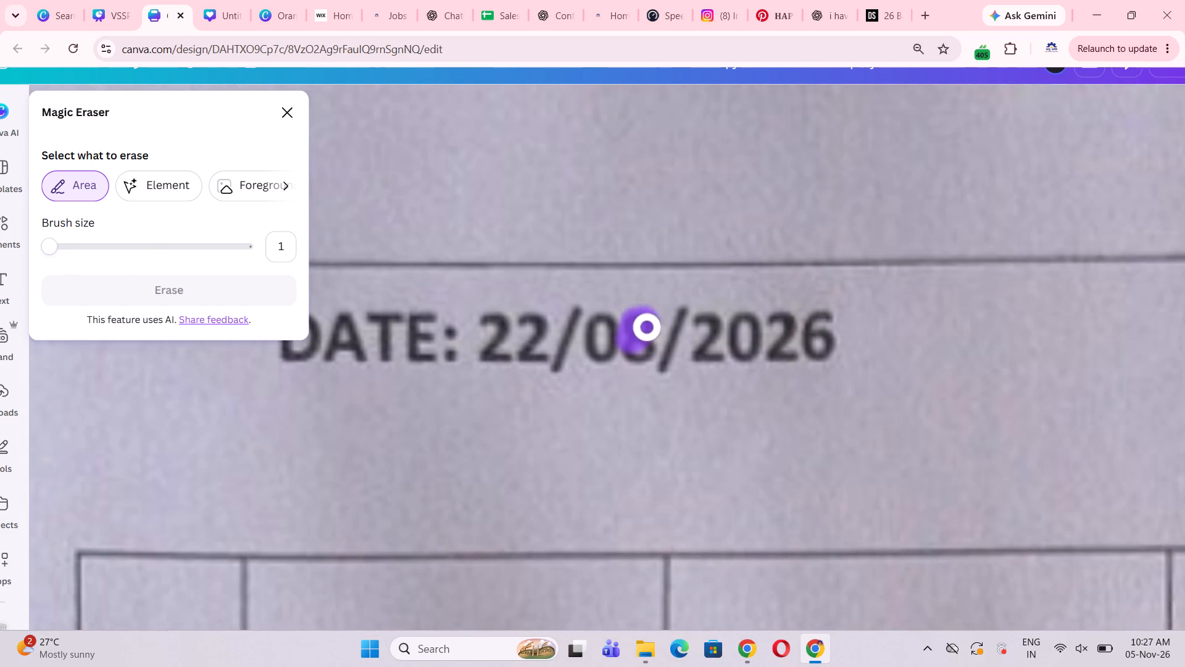
{"action": "left_click_drag", "start_coordinate": [647, 329], "coordinate": [610, 356]}
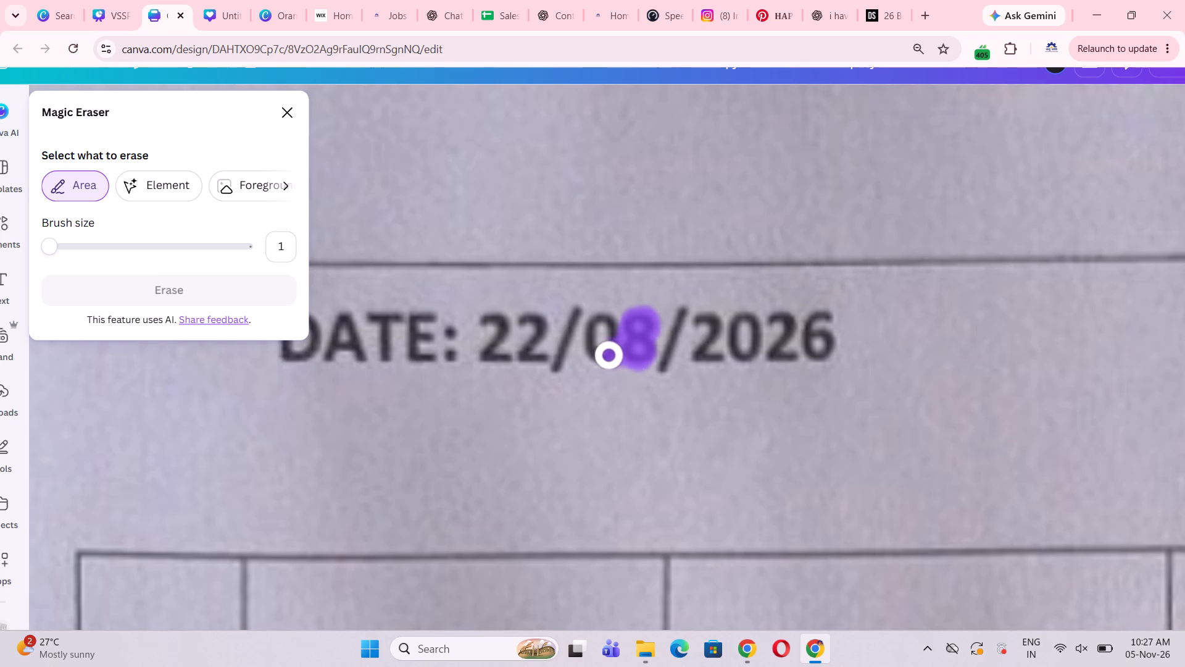
{"action": "left_click_drag", "start_coordinate": [610, 356], "coordinate": [612, 318]}
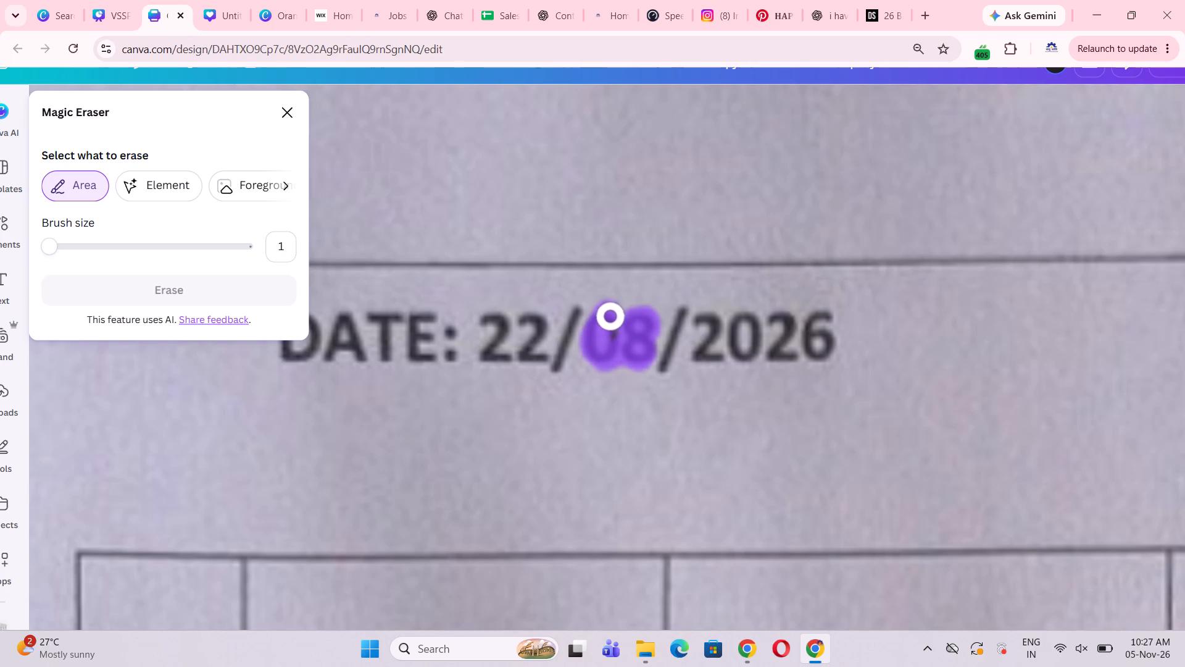
{"action": "left_click_drag", "start_coordinate": [612, 318], "coordinate": [601, 337]}
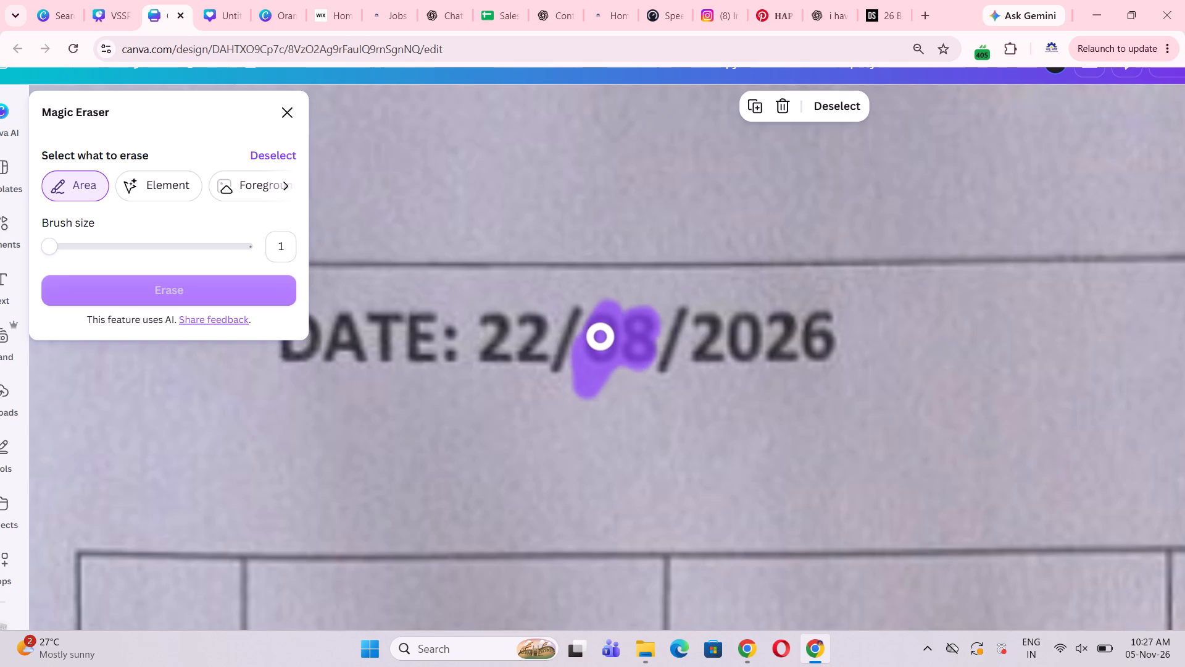
{"action": "left_click_drag", "start_coordinate": [535, 316], "coordinate": [501, 355]}
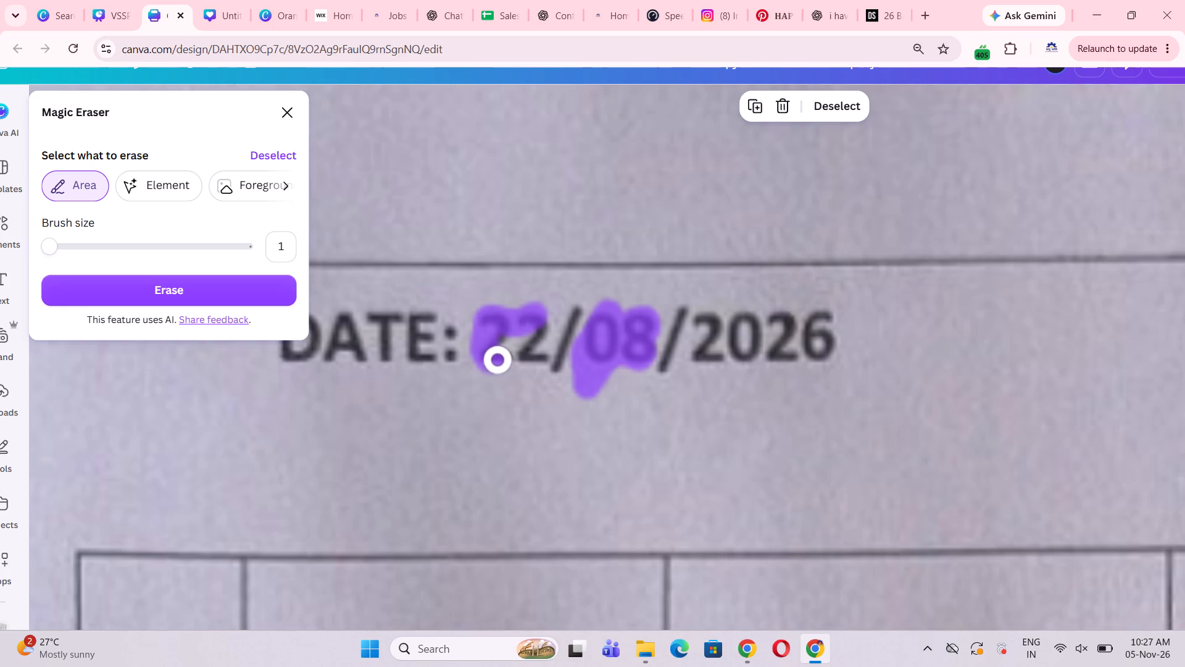
{"action": "left_click_drag", "start_coordinate": [501, 355], "coordinate": [541, 332]}
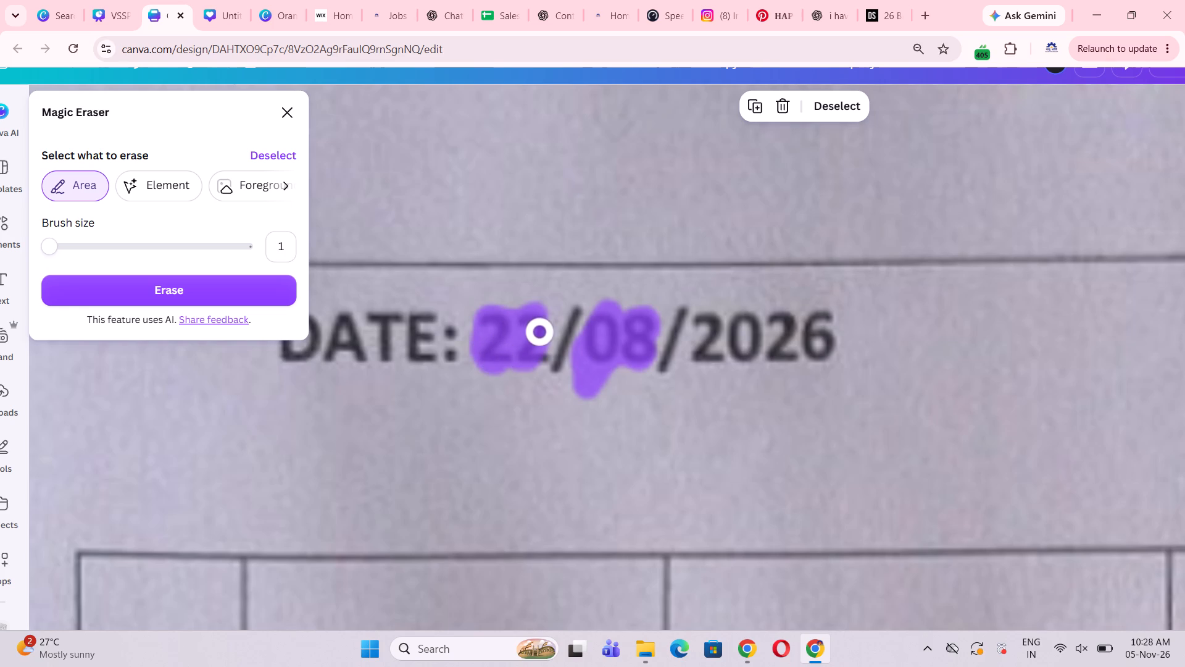
{"action": "left_click_drag", "start_coordinate": [541, 332], "coordinate": [534, 364]}
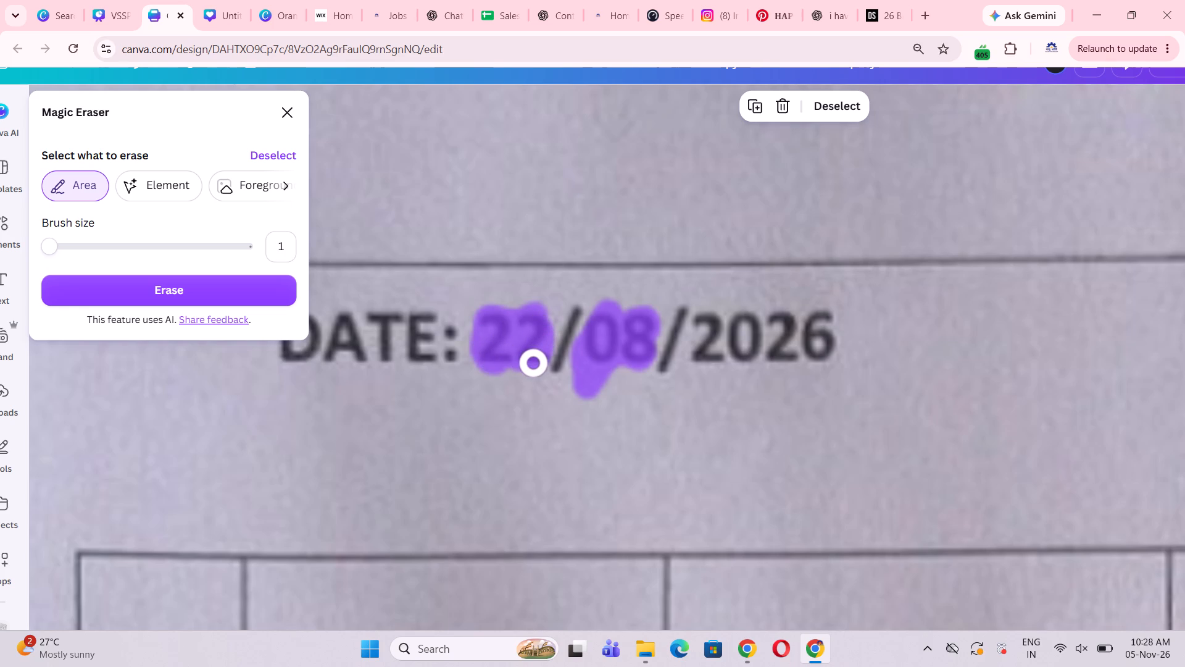
{"action": "left_click_drag", "start_coordinate": [534, 364], "coordinate": [538, 319]}
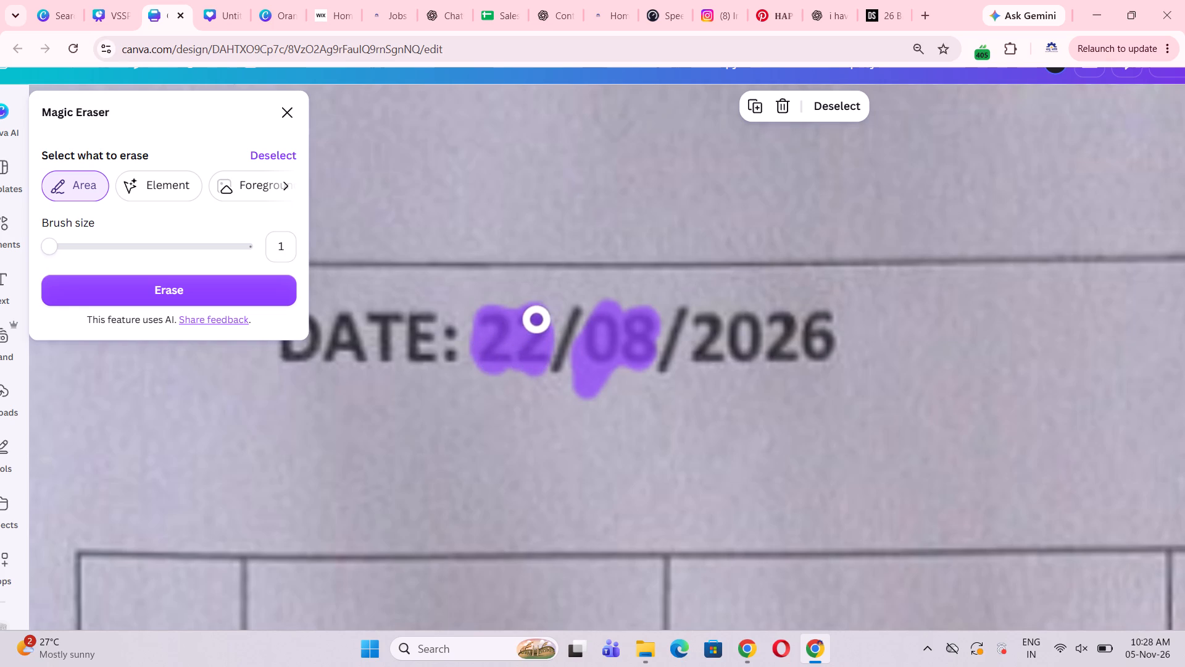
{"action": "left_click_drag", "start_coordinate": [538, 319], "coordinate": [496, 323]}
{"action": "left_click", "coordinate": [212, 309]}
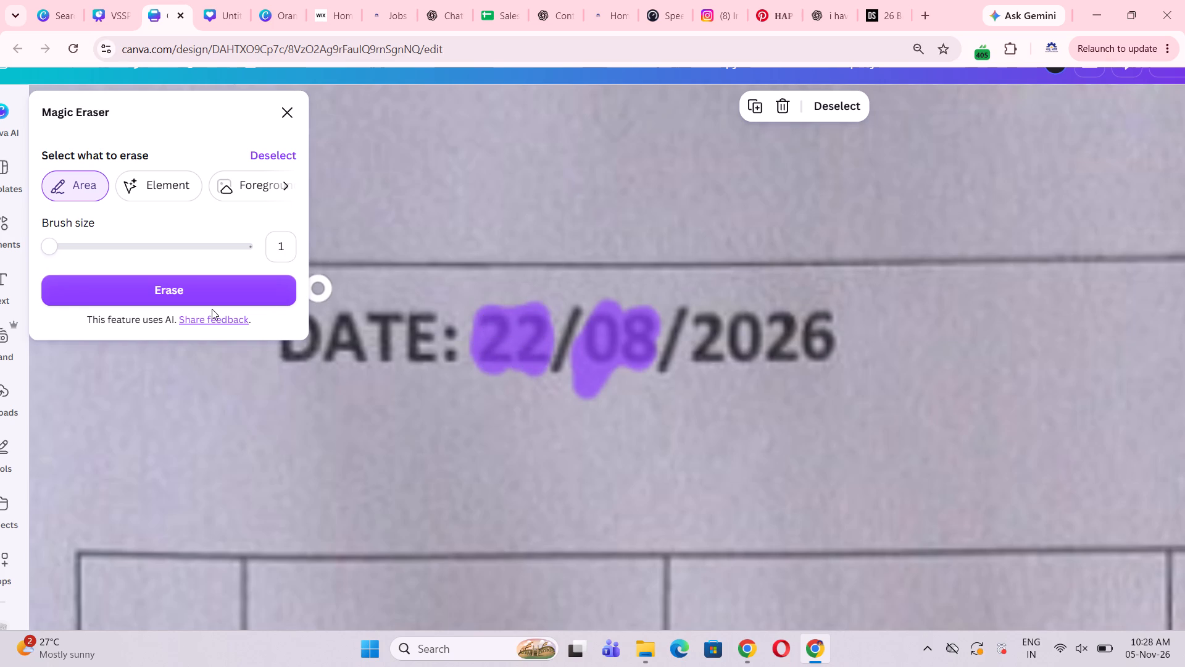
{"action": "left_click", "coordinate": [225, 290]}
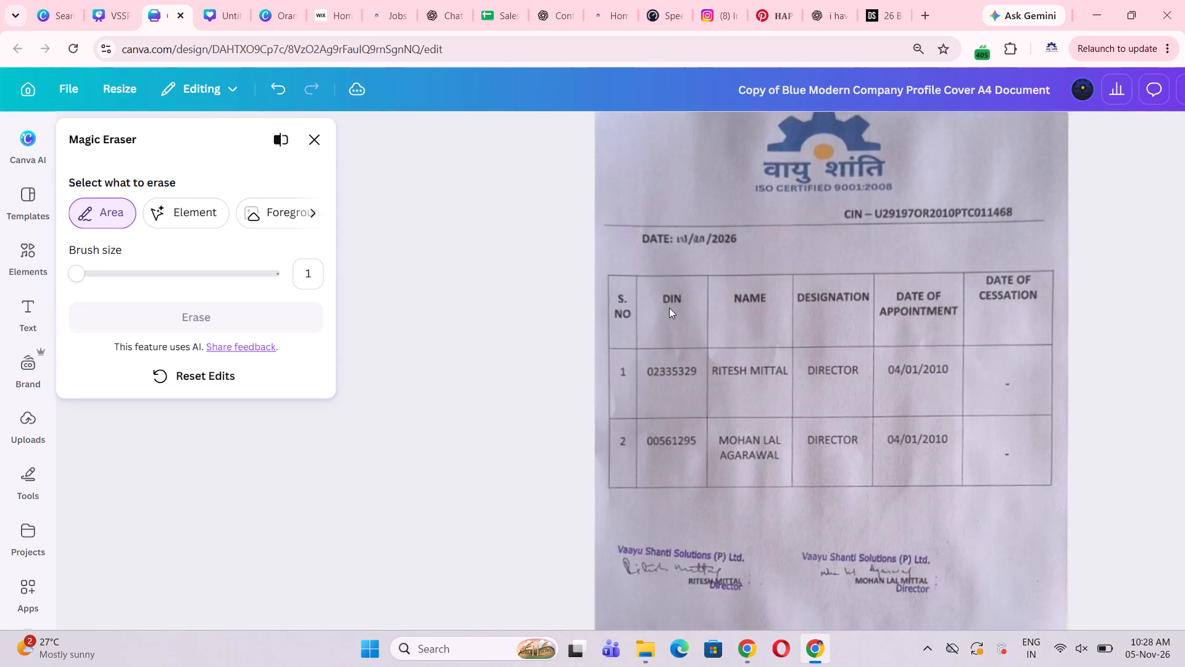
Erase the leftover marks in the day and month positions of the date line again and close Magic Eraser.
{"action": "scroll", "coordinate": [669, 308], "scroll_direction": "up", "scroll_amount": 1}
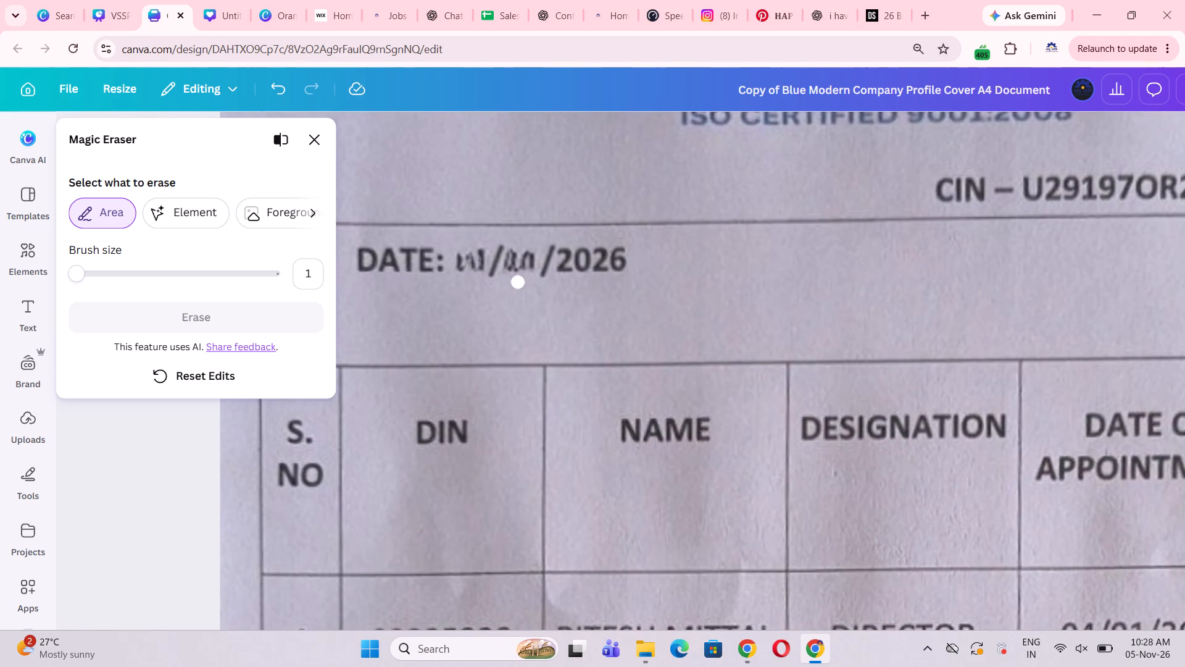
{"action": "left_click_drag", "start_coordinate": [518, 261], "coordinate": [513, 256]}
{"action": "left_click_drag", "start_coordinate": [513, 256], "coordinate": [529, 257]}
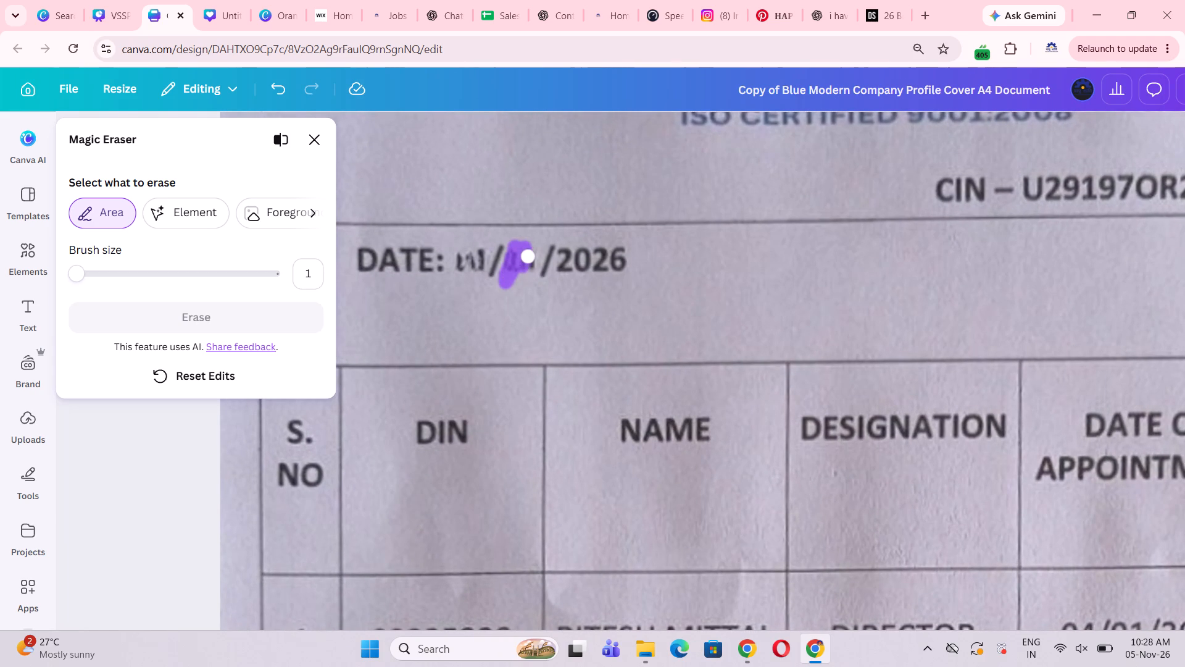
{"action": "left_click_drag", "start_coordinate": [529, 257], "coordinate": [518, 269]}
{"action": "left_click_drag", "start_coordinate": [460, 251], "coordinate": [460, 272]}
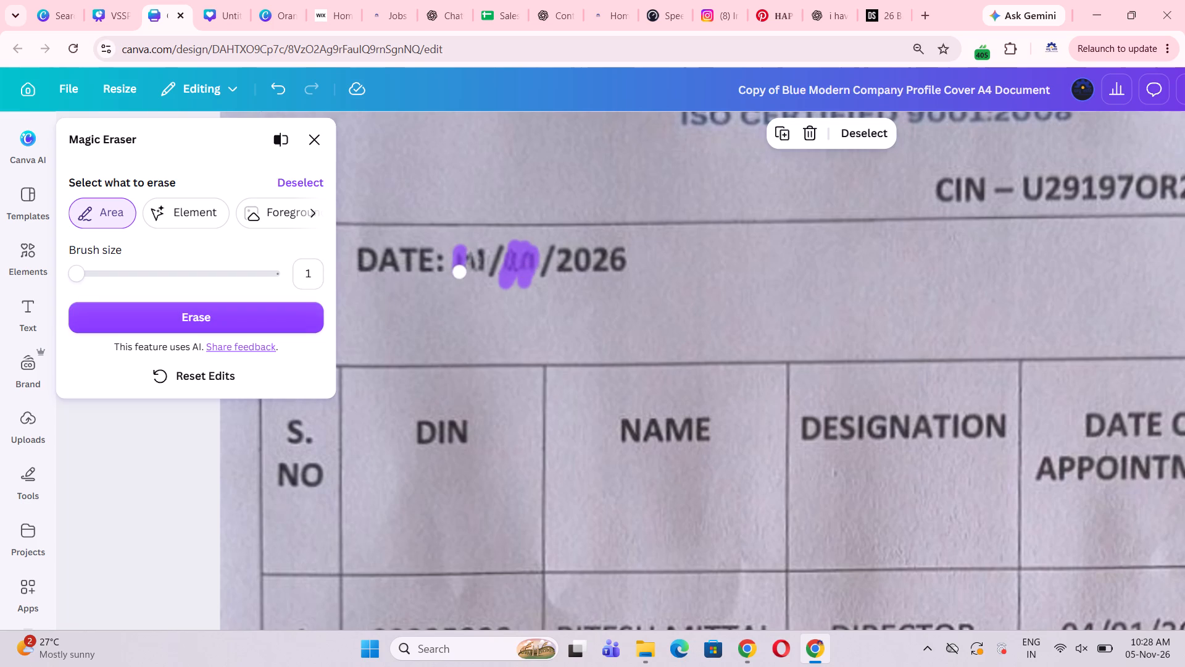
{"action": "left_click_drag", "start_coordinate": [460, 272], "coordinate": [481, 262]}
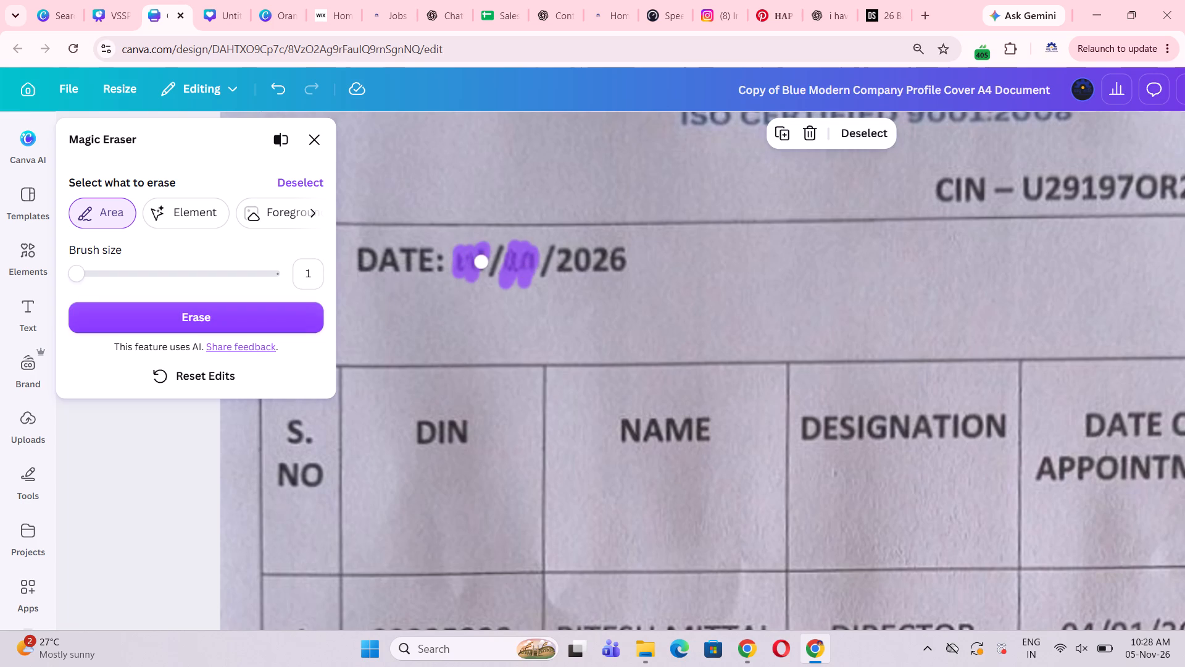
{"action": "left_click_drag", "start_coordinate": [481, 262], "coordinate": [479, 271]}
{"action": "left_click", "coordinate": [234, 326]}
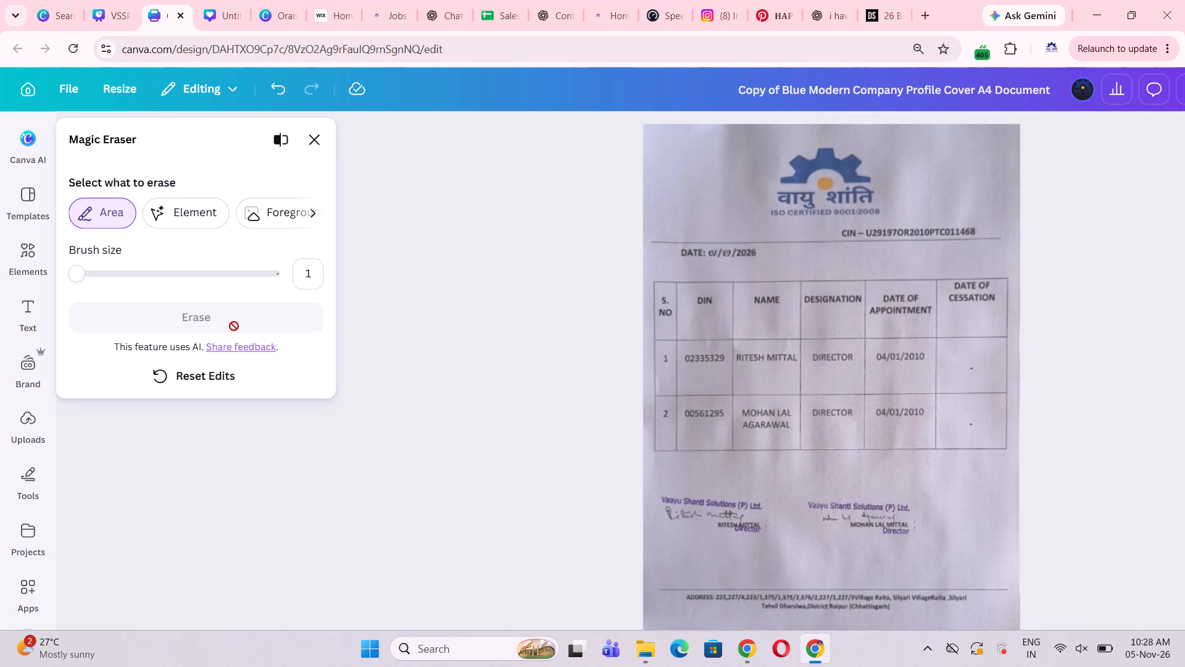
{"action": "left_click", "coordinate": [321, 136]}
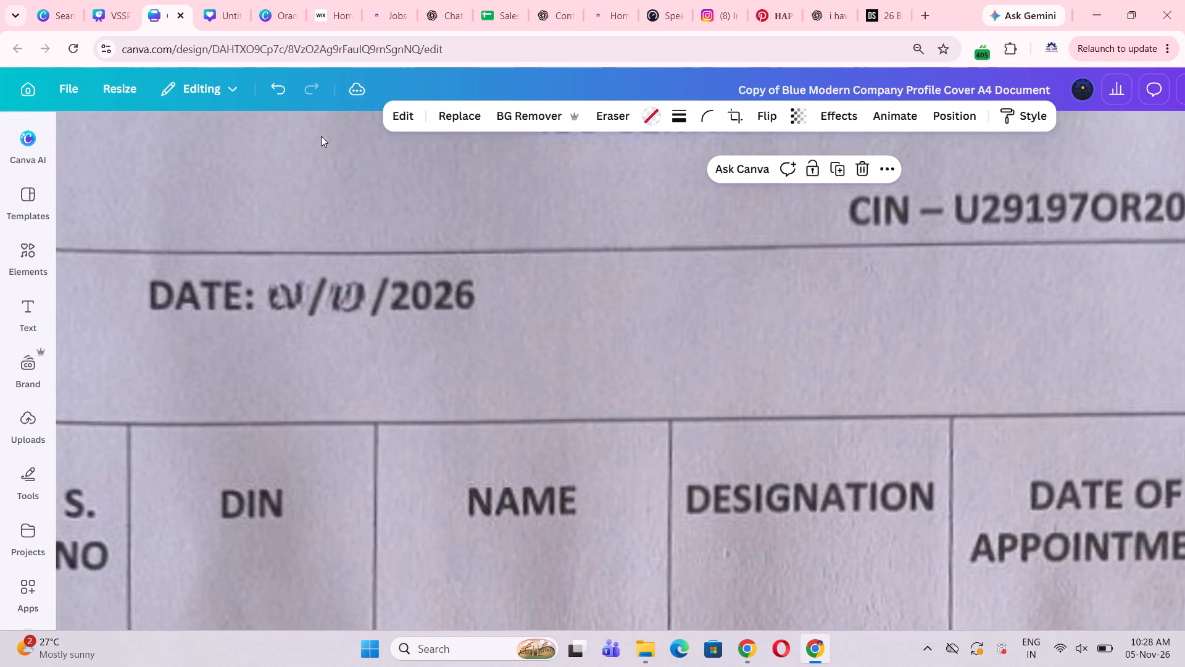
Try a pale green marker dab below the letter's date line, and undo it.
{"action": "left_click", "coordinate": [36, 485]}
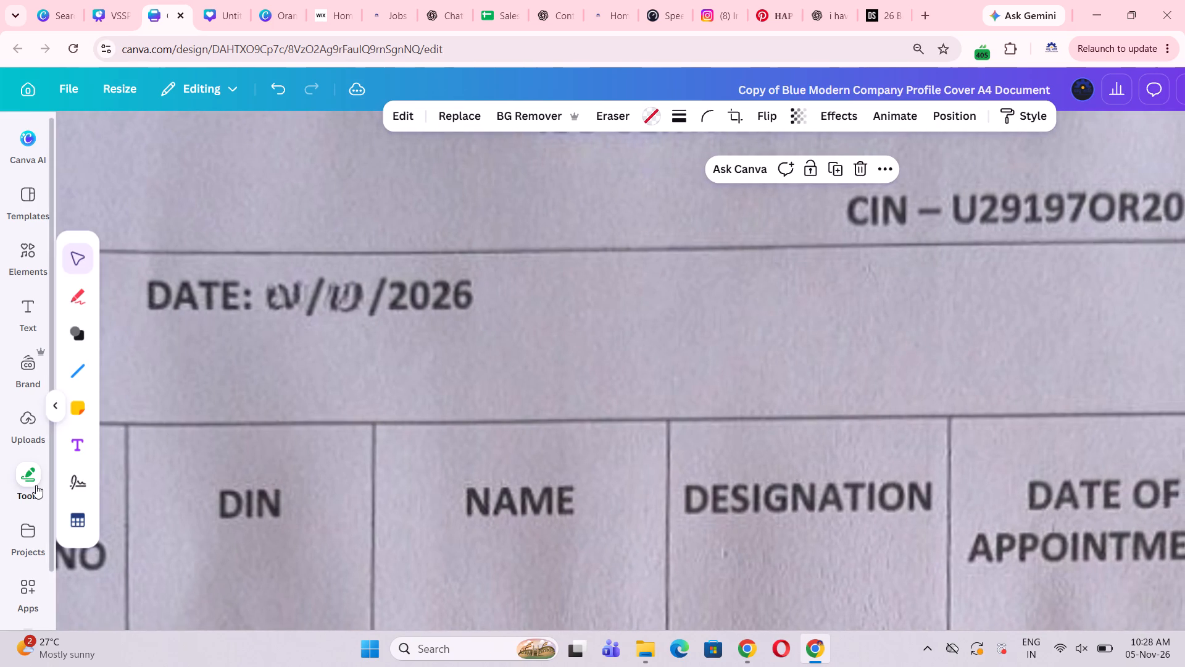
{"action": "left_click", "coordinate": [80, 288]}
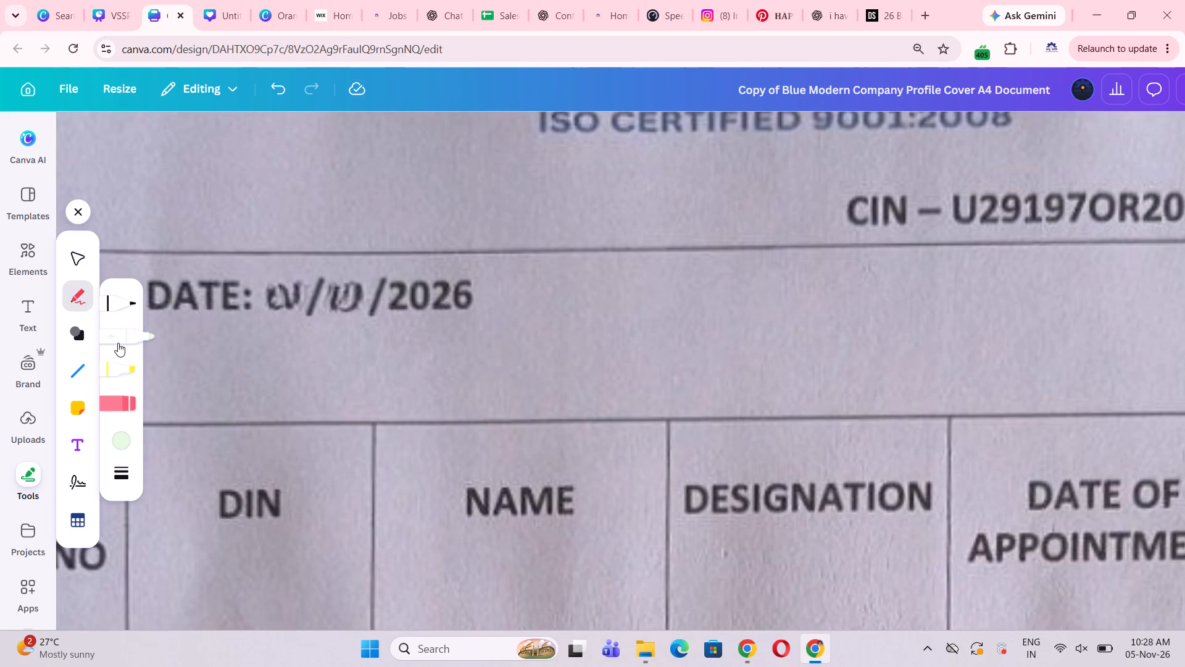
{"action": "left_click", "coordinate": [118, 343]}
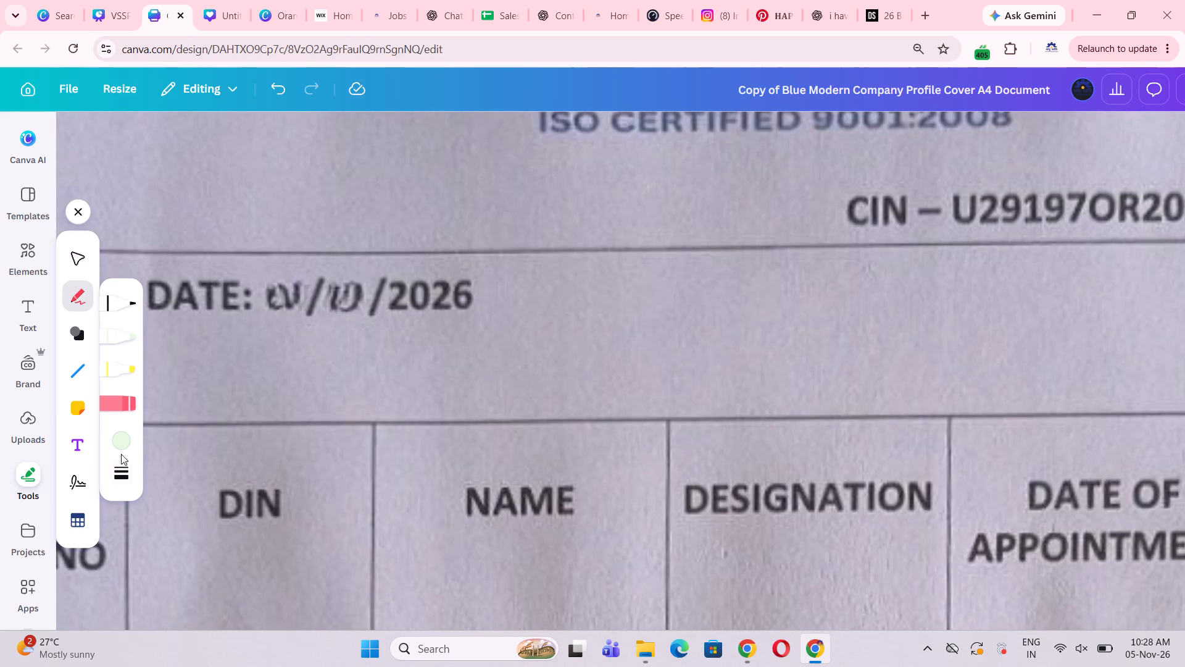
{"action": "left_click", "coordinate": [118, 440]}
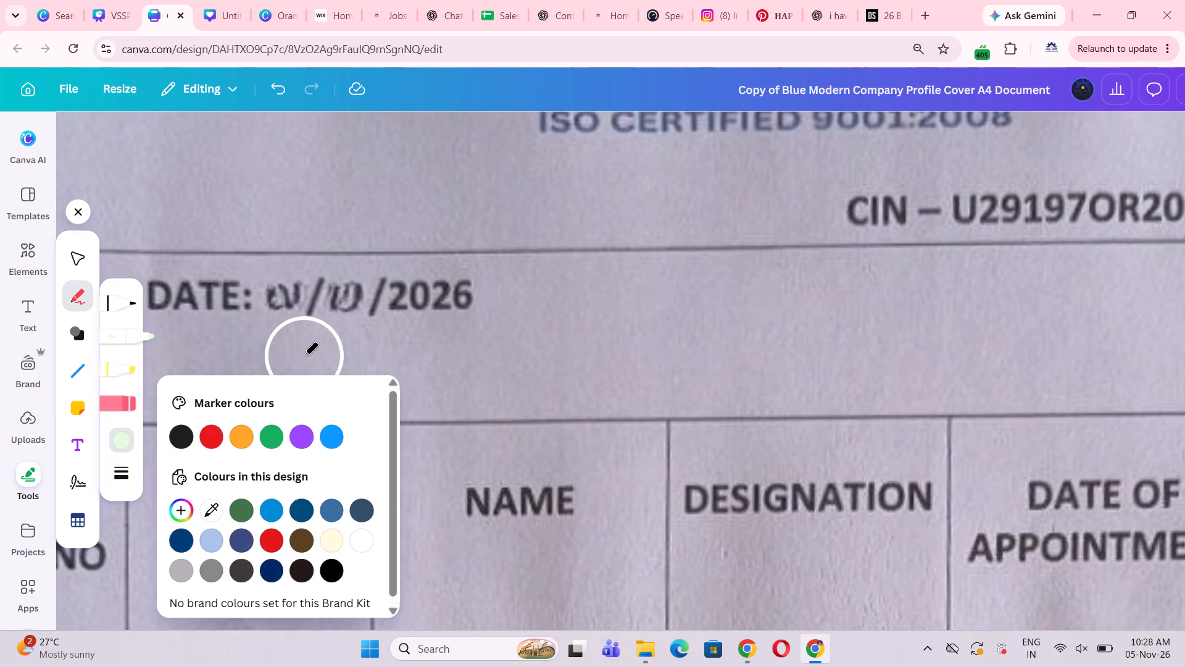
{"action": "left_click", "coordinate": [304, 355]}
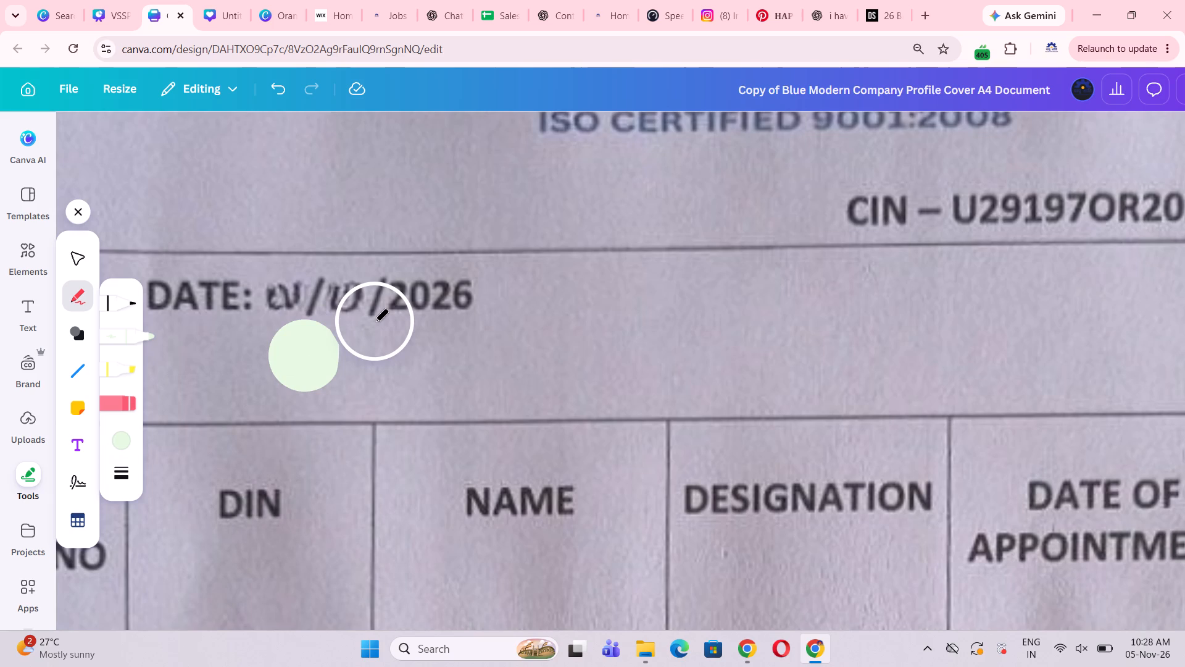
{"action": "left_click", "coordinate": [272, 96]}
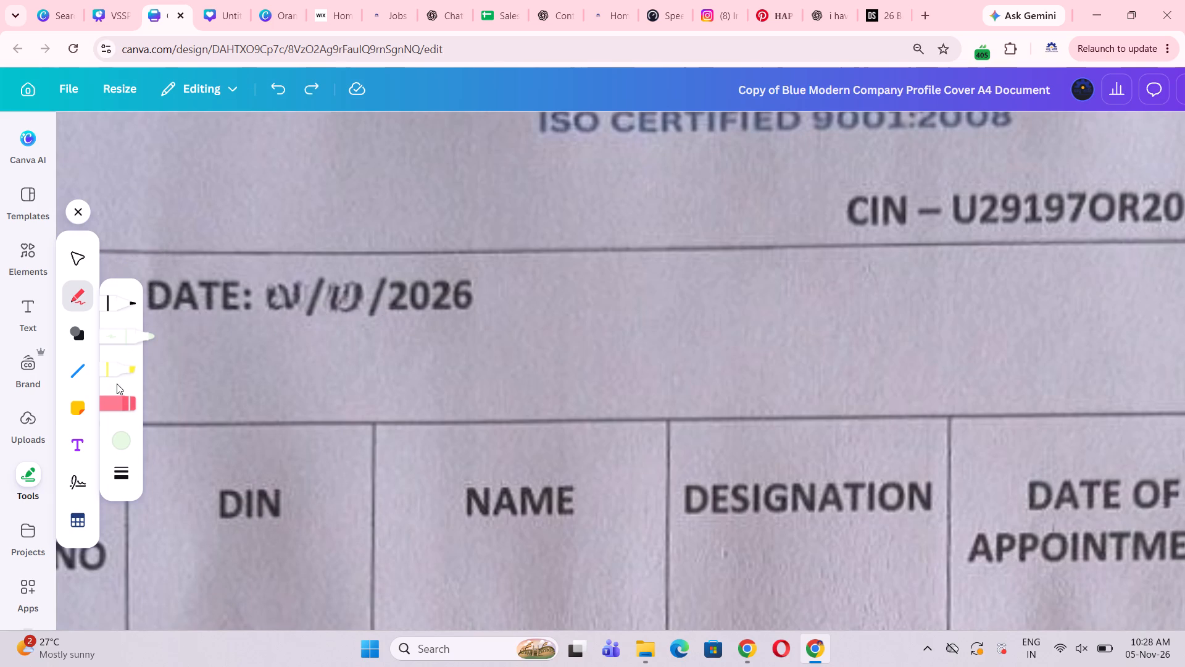
Set the marker to the grey sampled from the letter's paper background, with a weight of 7.
{"action": "left_click", "coordinate": [120, 437]}
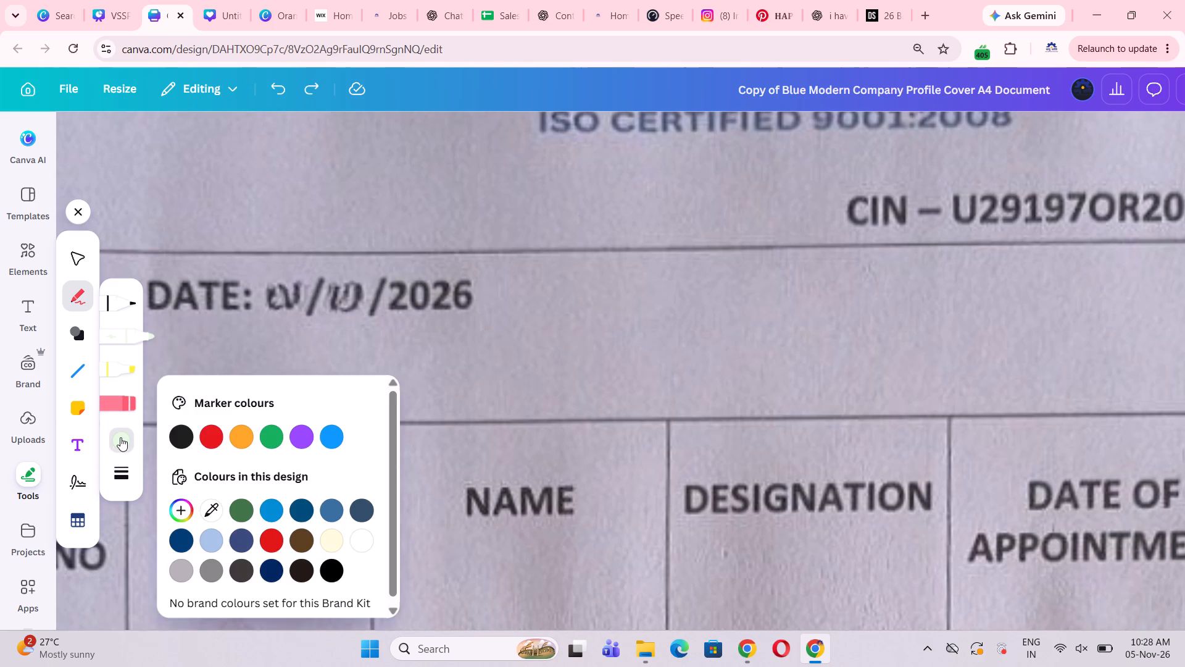
{"action": "left_click", "coordinate": [200, 512]}
{"action": "left_click", "coordinate": [467, 359]}
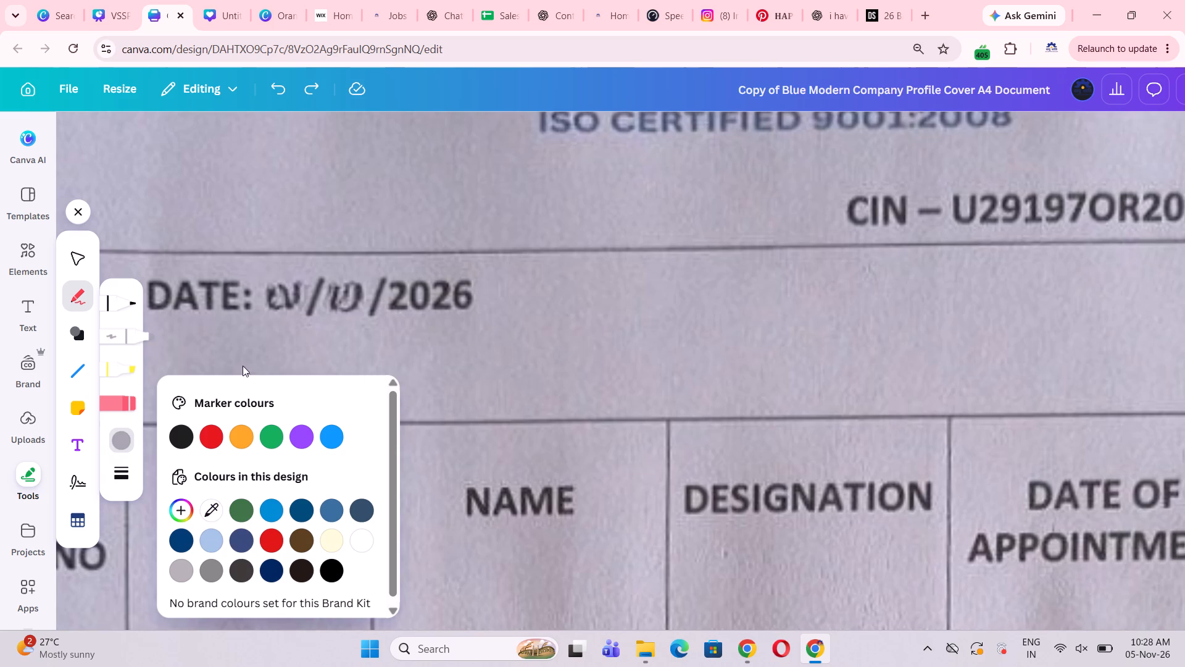
{"action": "left_click", "coordinate": [123, 466]}
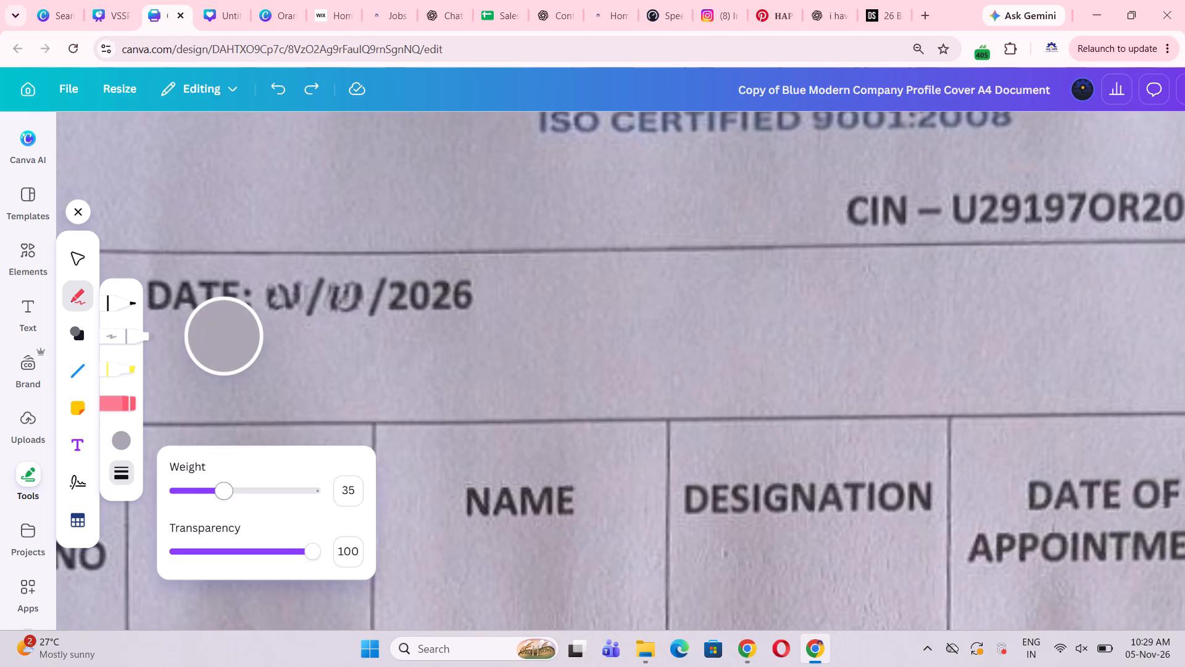
{"action": "left_click_drag", "start_coordinate": [222, 495], "coordinate": [183, 492]}
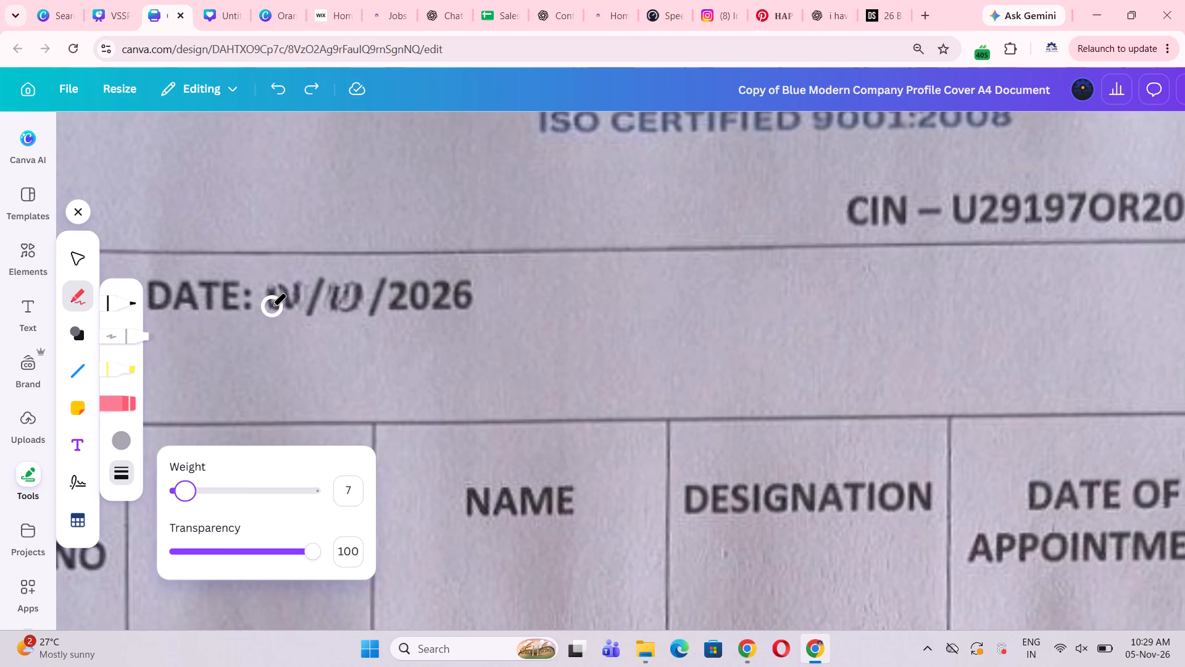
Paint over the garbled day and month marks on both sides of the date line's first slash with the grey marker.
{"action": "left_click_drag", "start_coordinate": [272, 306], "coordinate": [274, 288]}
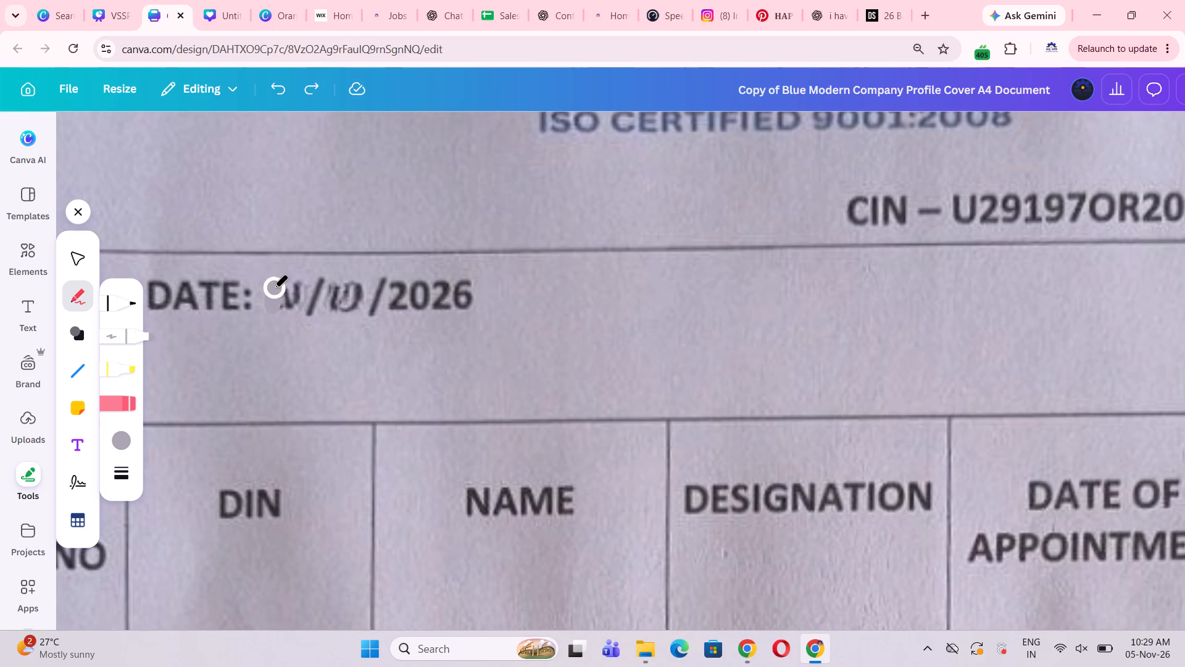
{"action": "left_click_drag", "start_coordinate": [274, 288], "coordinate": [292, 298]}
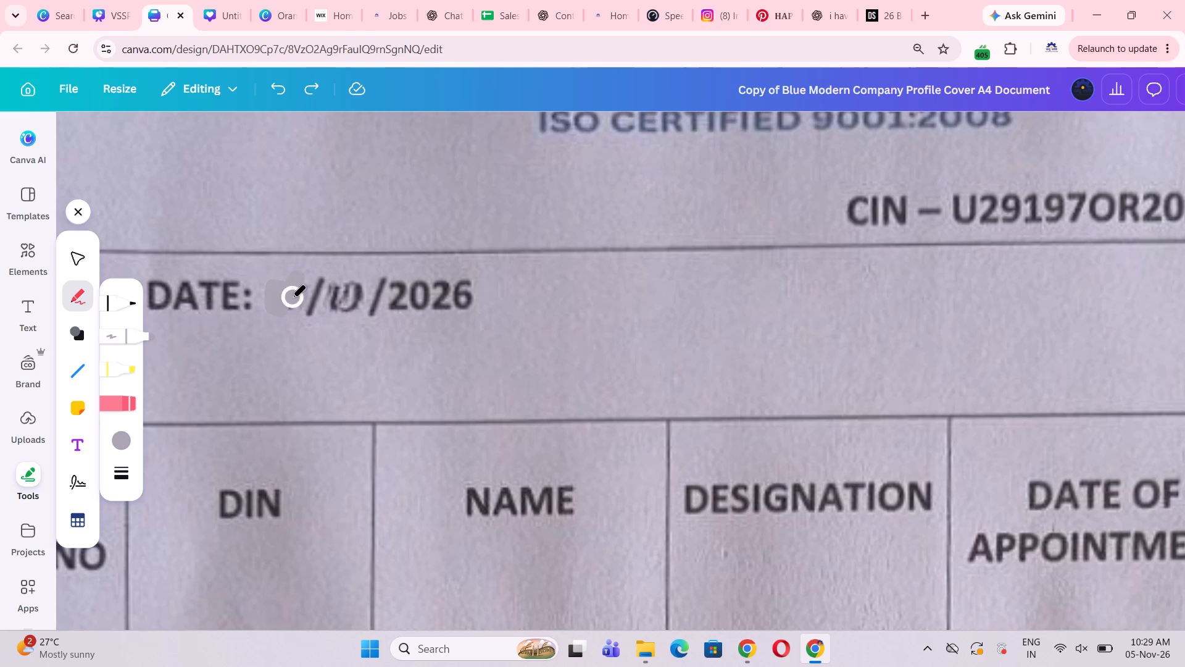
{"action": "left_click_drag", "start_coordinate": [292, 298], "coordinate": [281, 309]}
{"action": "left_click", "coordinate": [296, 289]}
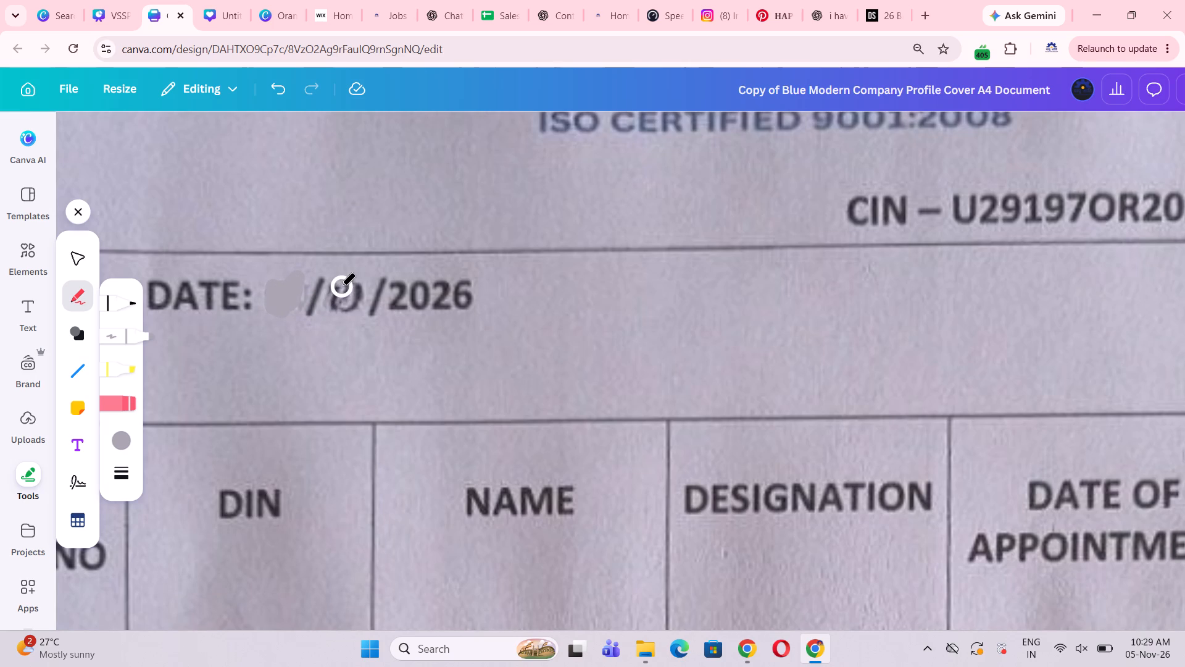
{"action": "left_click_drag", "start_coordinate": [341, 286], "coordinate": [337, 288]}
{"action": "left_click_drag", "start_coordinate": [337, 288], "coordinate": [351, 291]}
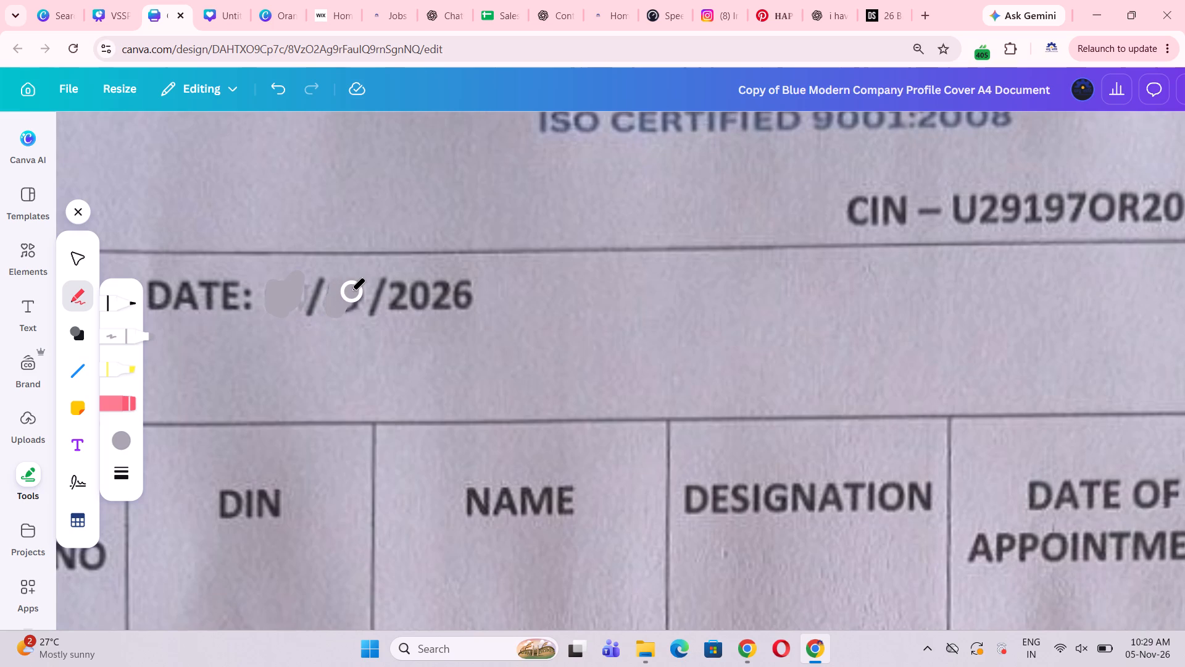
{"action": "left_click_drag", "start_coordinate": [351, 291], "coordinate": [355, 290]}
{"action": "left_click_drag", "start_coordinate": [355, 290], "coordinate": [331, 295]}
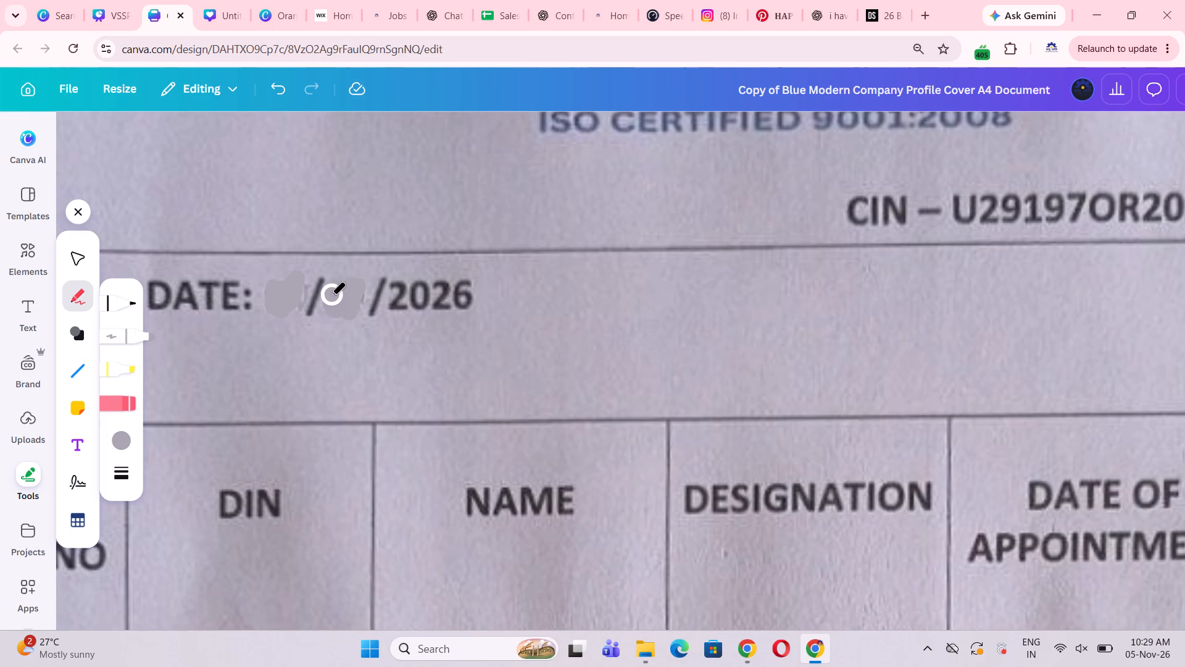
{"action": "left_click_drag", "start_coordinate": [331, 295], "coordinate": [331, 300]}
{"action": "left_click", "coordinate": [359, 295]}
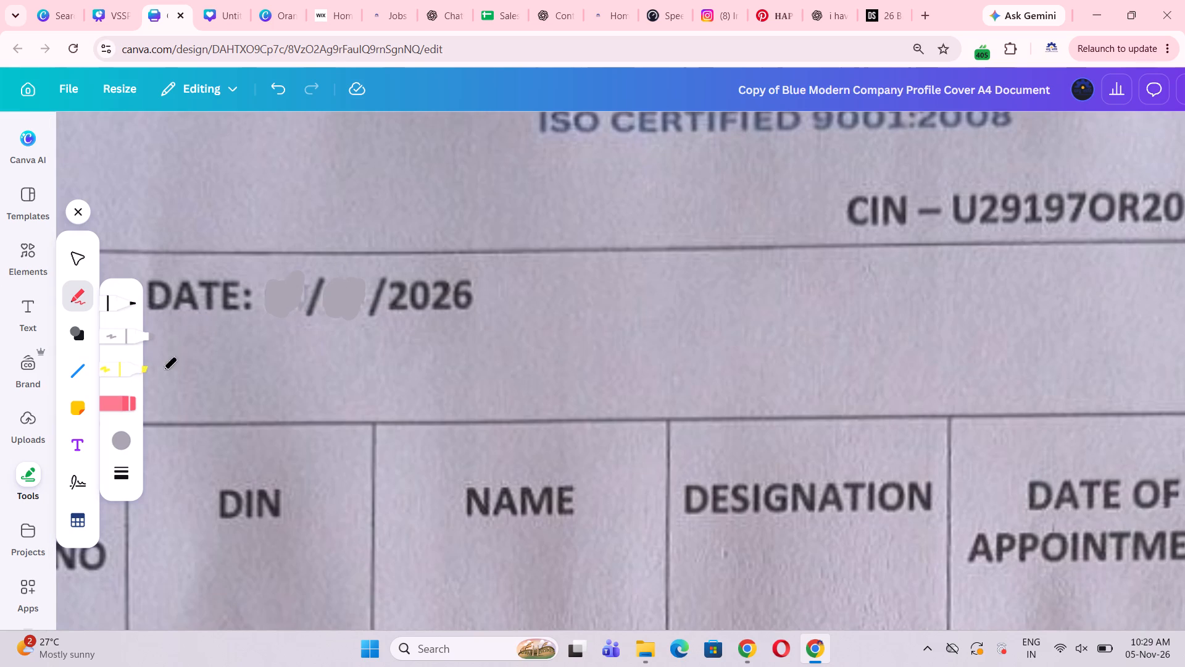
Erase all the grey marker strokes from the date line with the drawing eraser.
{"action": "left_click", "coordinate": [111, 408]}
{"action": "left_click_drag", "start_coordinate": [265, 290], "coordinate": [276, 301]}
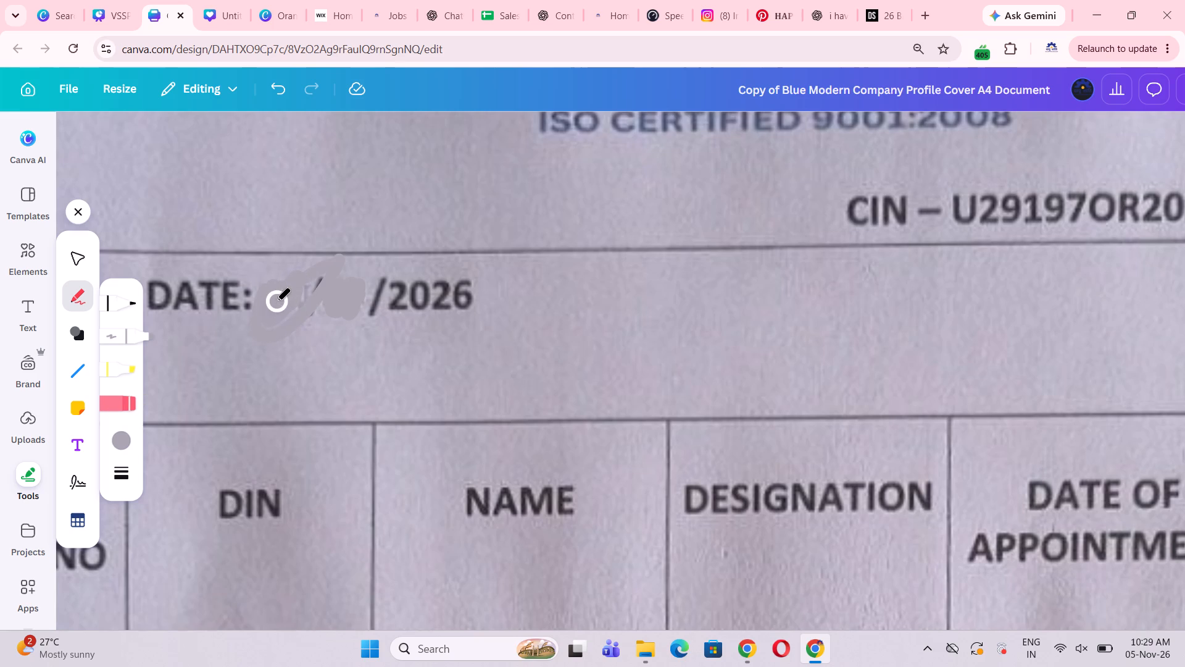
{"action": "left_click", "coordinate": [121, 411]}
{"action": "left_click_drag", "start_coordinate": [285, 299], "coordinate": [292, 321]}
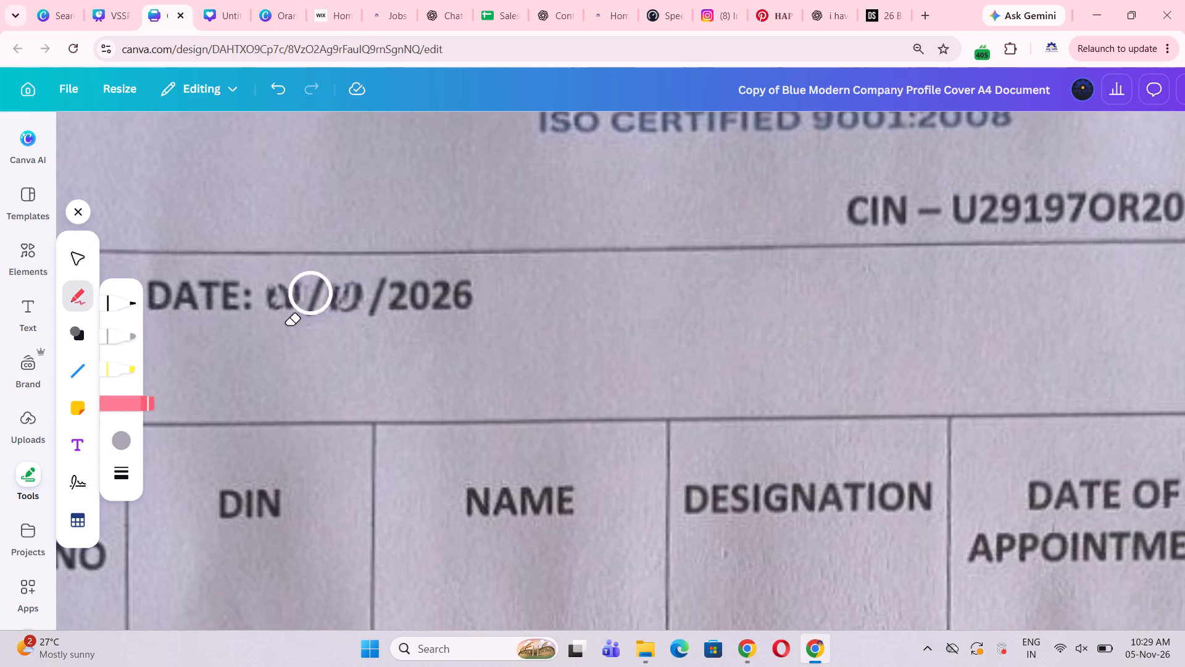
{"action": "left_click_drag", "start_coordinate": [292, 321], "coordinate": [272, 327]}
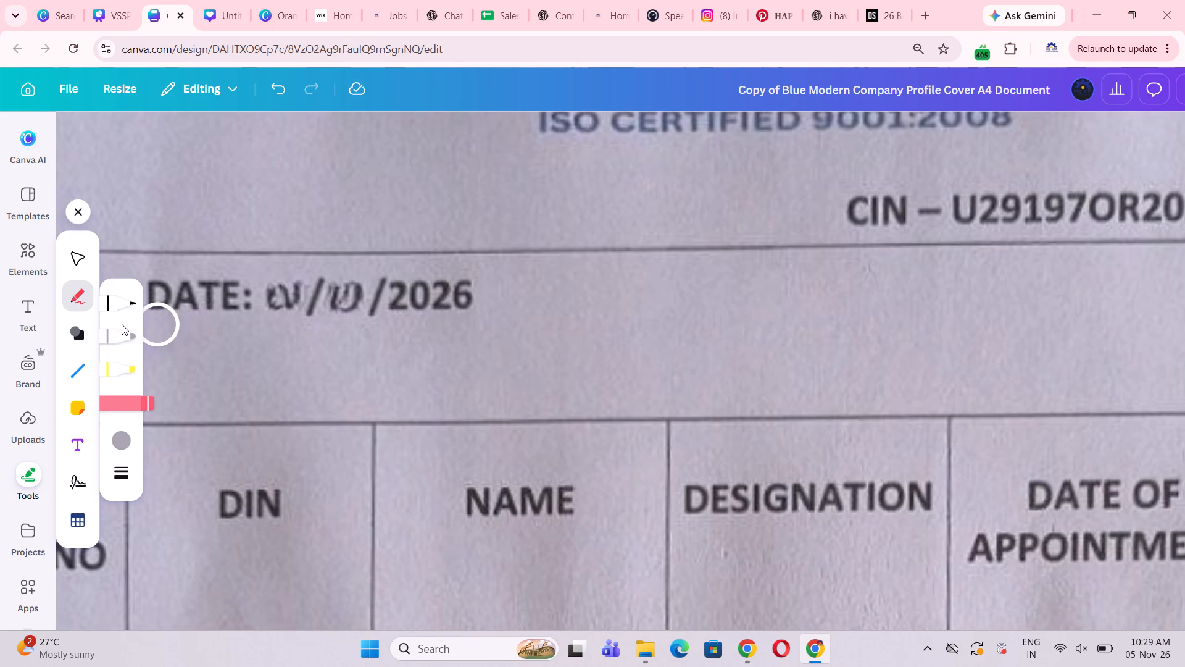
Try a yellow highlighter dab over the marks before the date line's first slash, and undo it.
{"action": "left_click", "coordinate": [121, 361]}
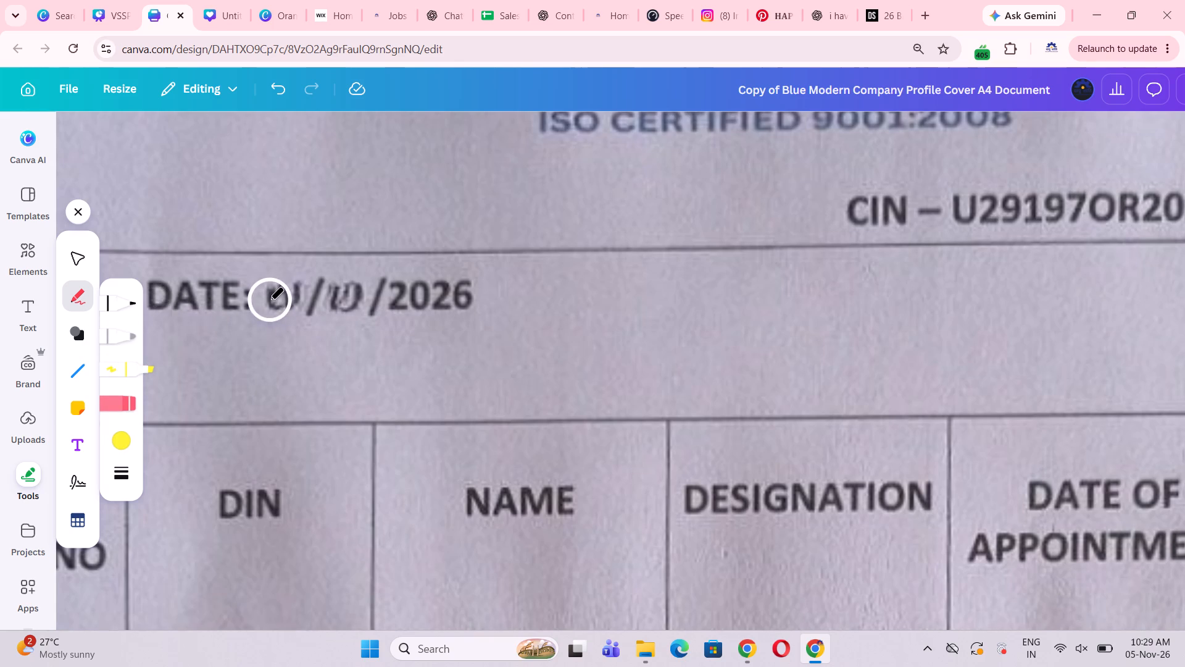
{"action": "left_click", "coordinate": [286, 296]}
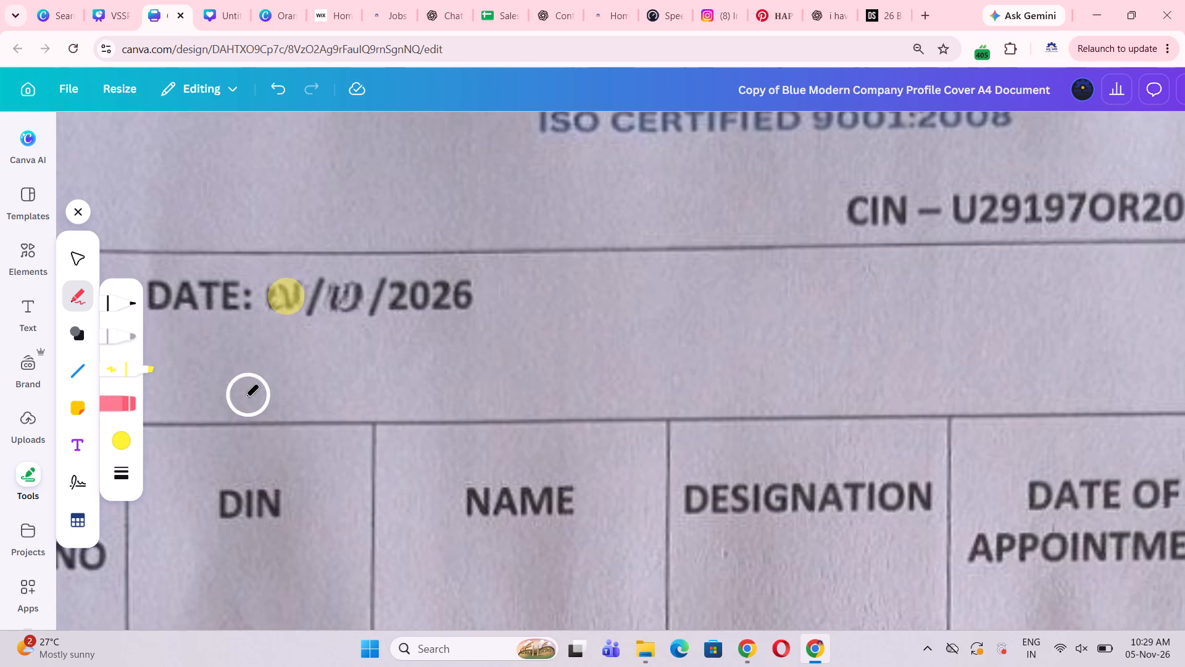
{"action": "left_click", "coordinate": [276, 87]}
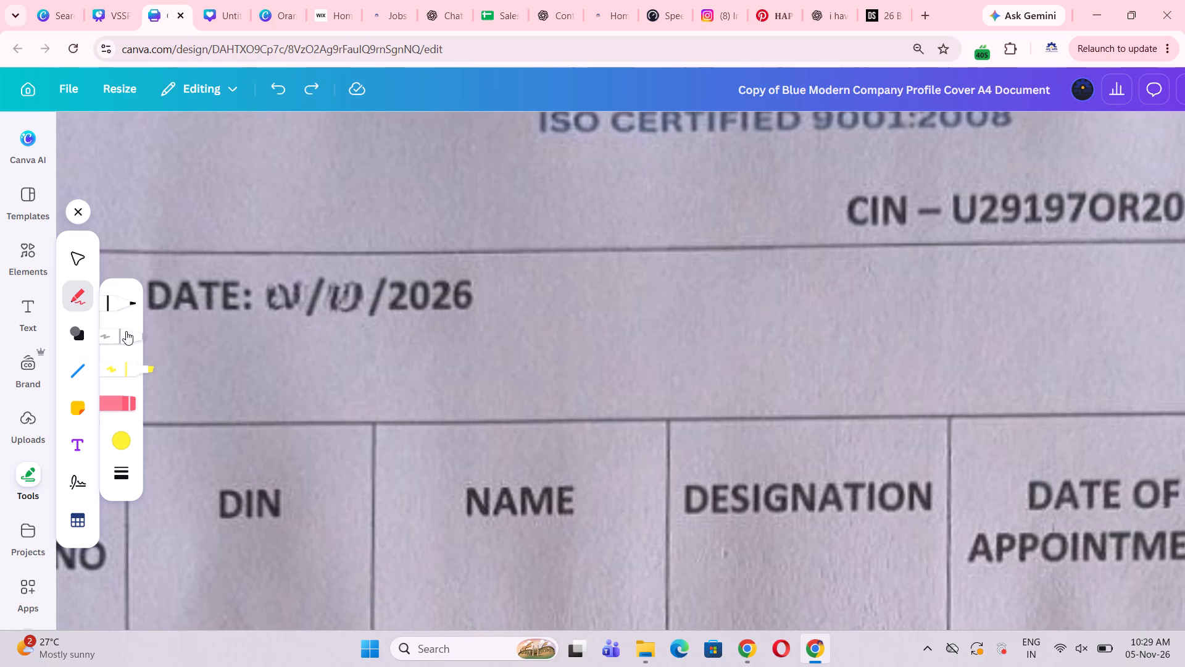
Dab the grey marker over the garbled marks before the first slash in the date line.
{"action": "left_click", "coordinate": [126, 331]}
{"action": "left_click", "coordinate": [285, 290]}
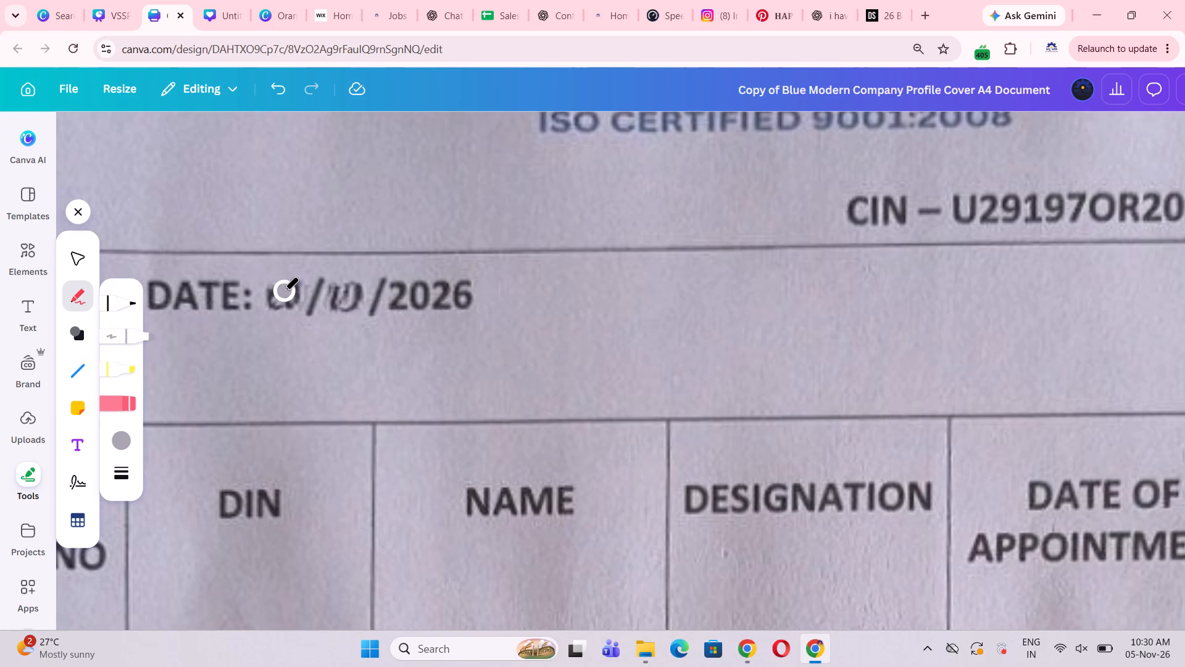
{"action": "left_click", "coordinate": [278, 292]}
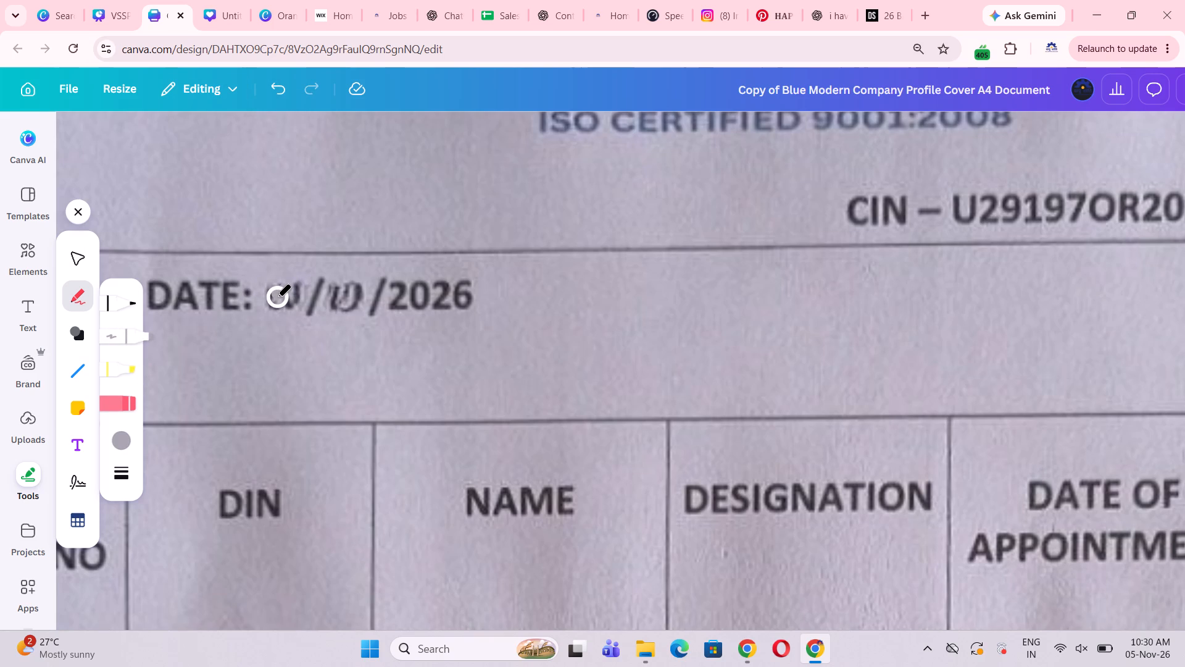
{"action": "left_click", "coordinate": [277, 297]}
{"action": "right_click", "coordinate": [308, 295]}
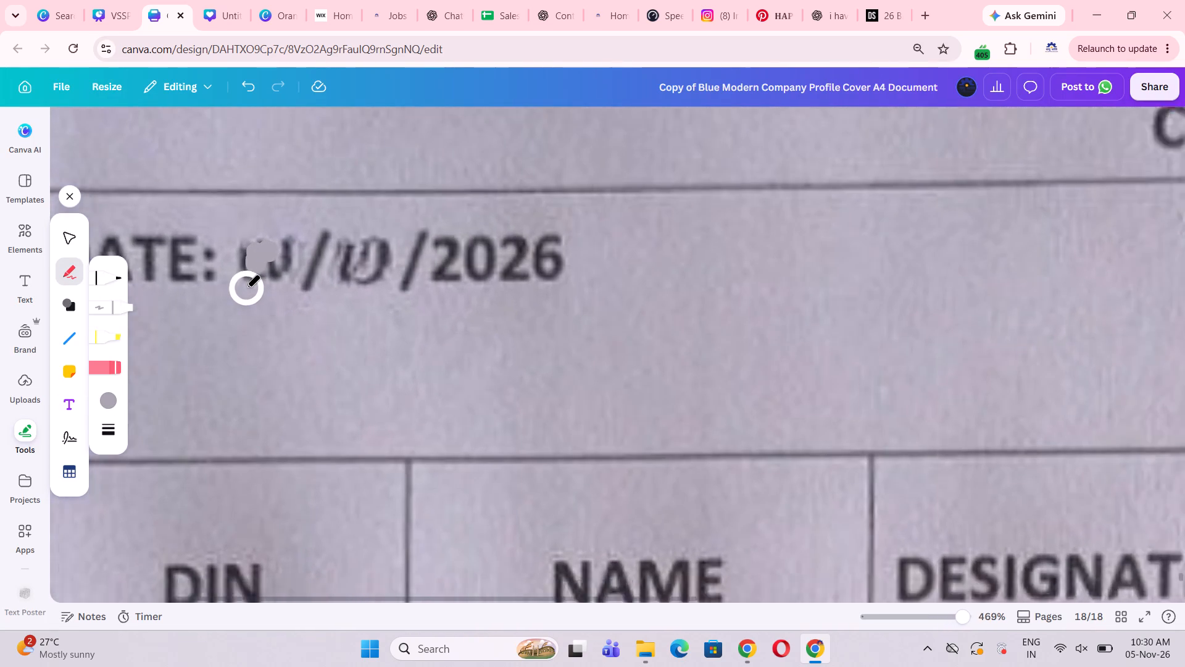
Dab the yellow highlighter over the marks before the first slash in the date line.
{"action": "left_click", "coordinate": [114, 342]}
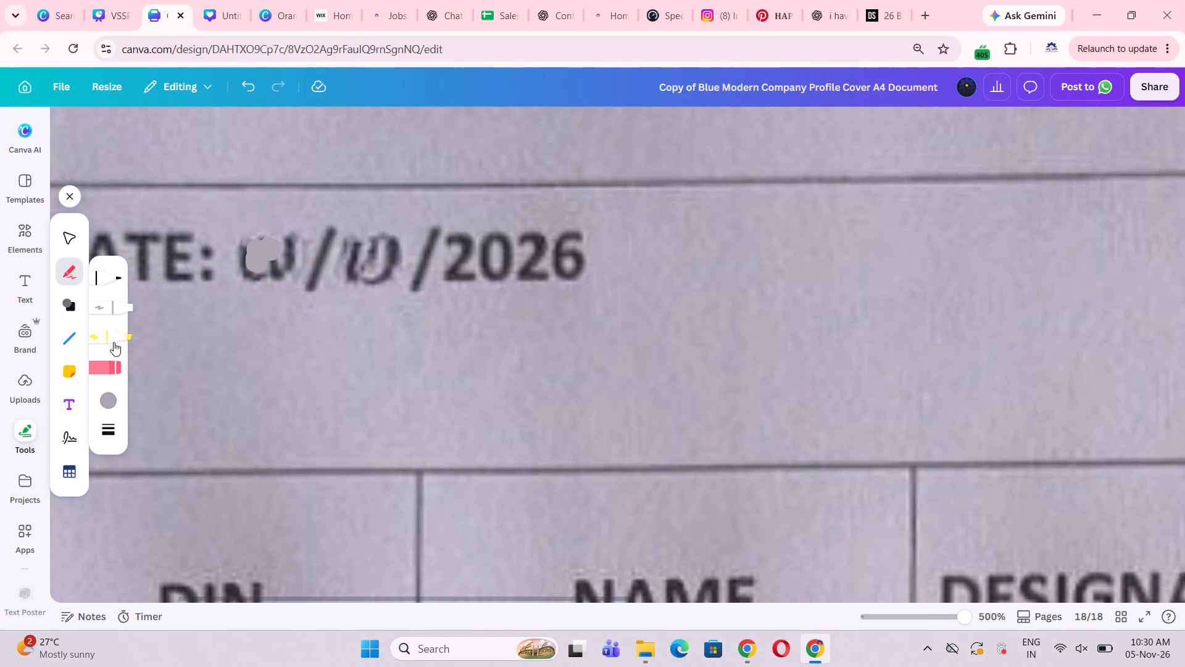
{"action": "left_click", "coordinate": [256, 246]}
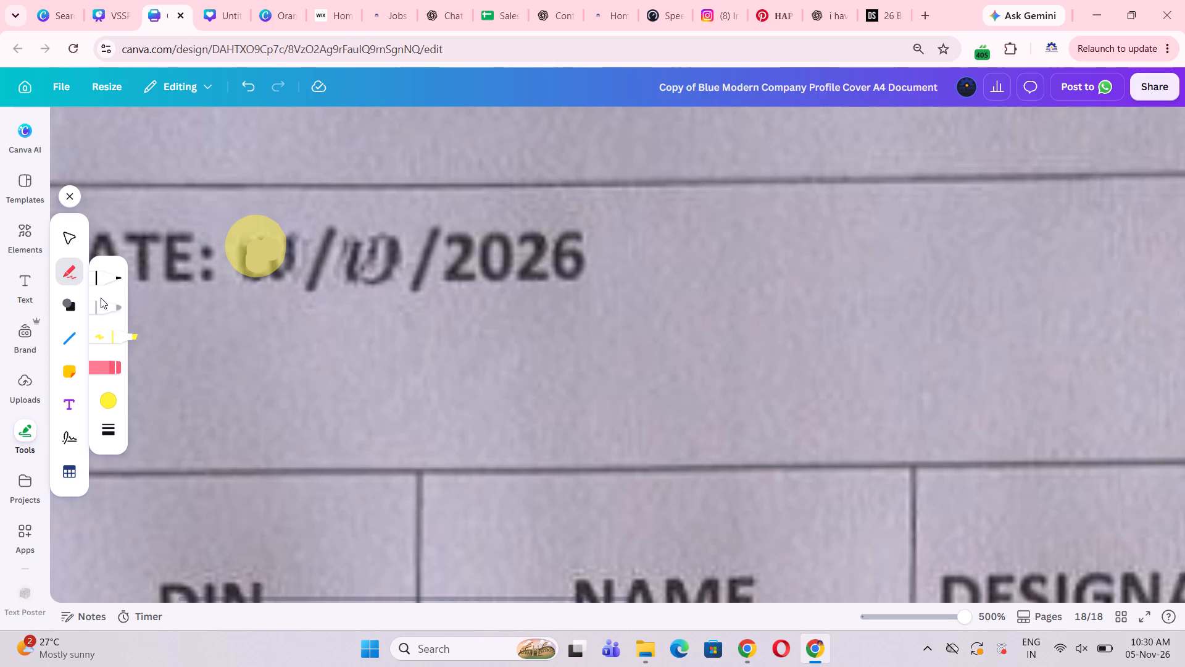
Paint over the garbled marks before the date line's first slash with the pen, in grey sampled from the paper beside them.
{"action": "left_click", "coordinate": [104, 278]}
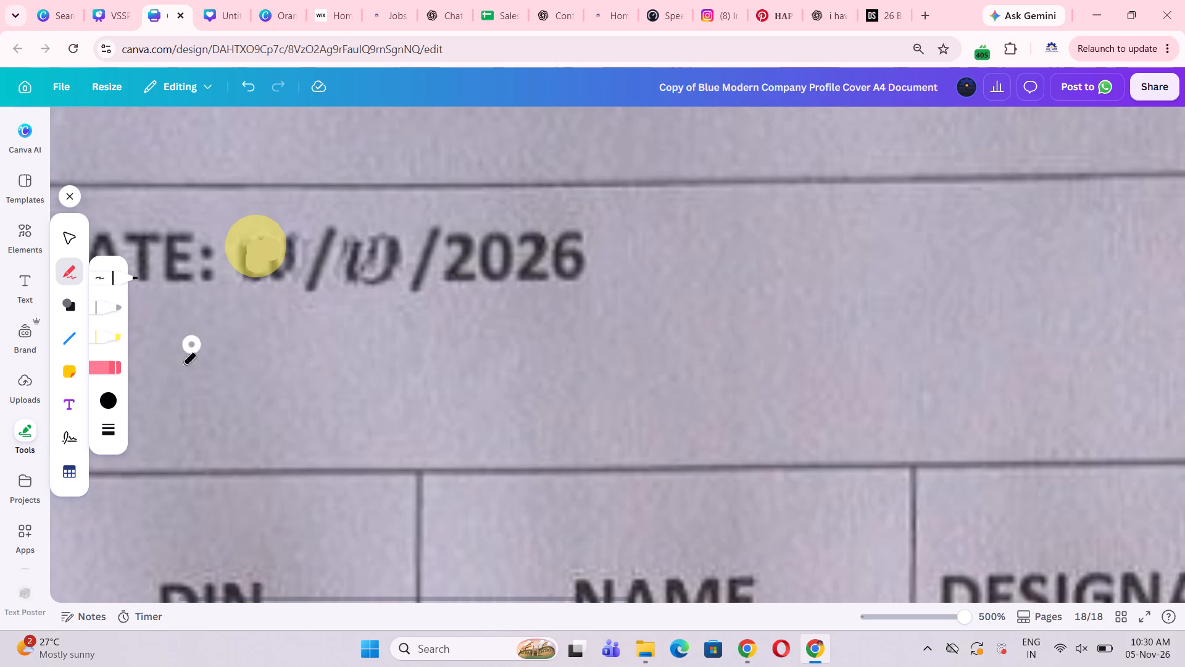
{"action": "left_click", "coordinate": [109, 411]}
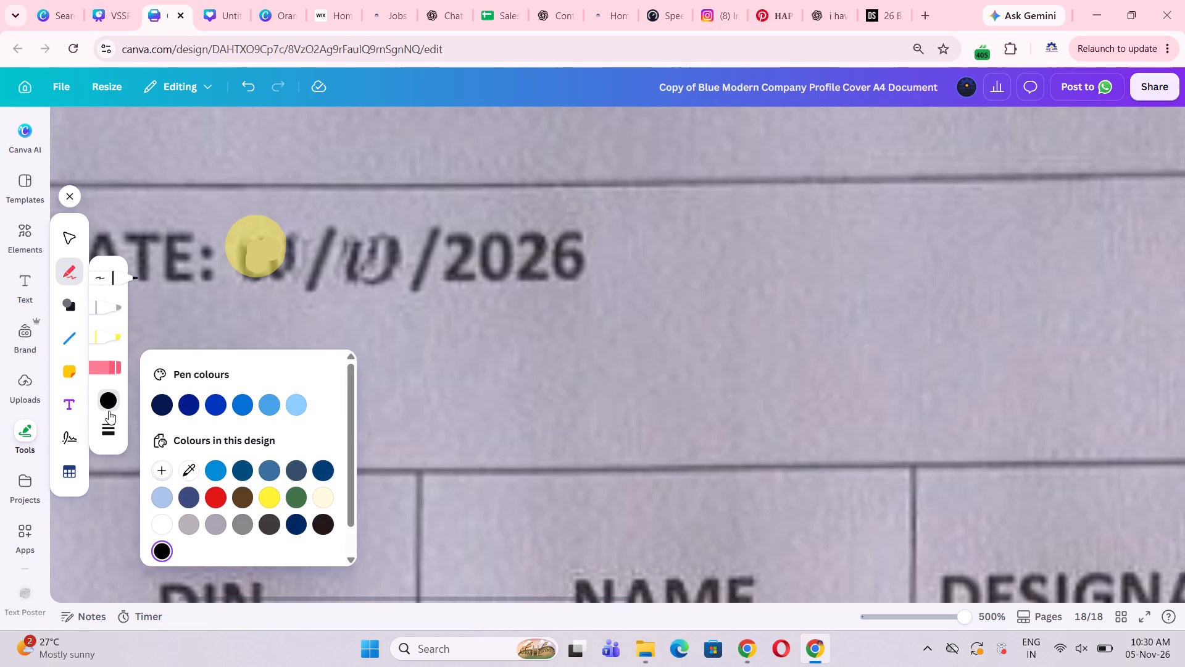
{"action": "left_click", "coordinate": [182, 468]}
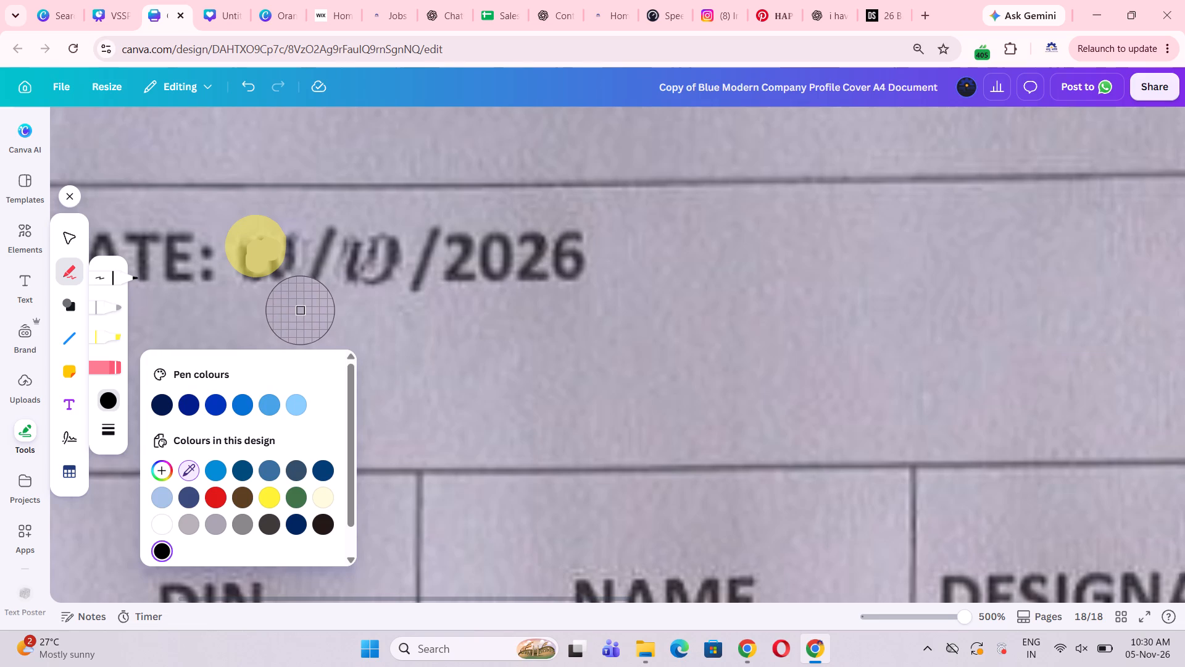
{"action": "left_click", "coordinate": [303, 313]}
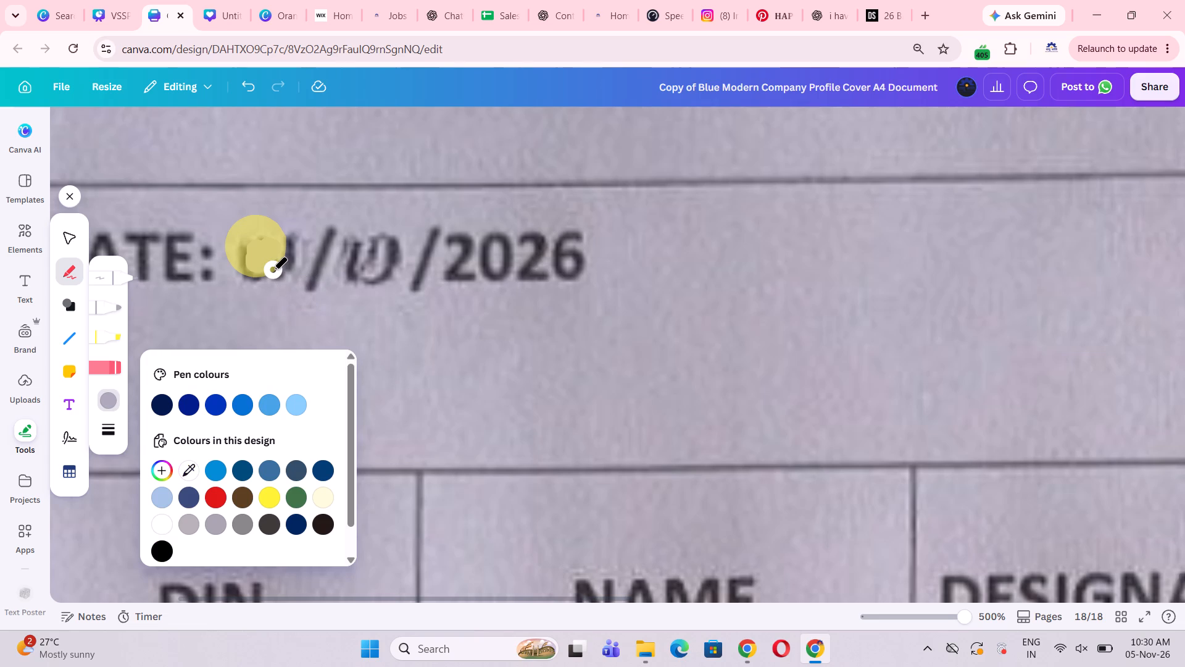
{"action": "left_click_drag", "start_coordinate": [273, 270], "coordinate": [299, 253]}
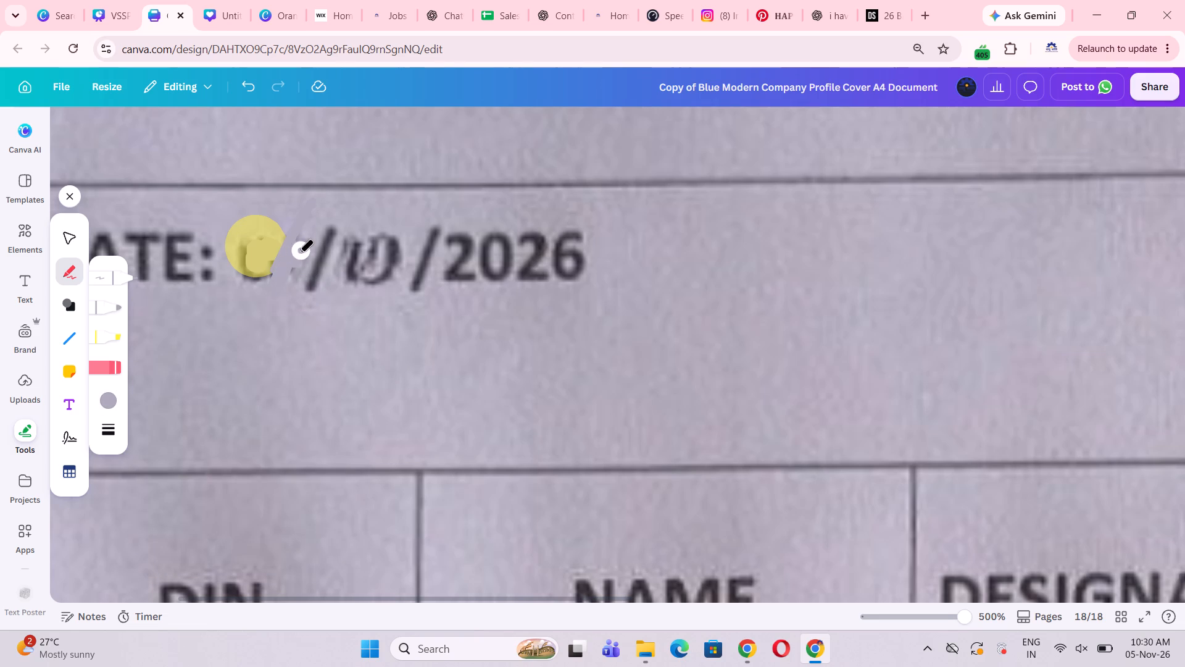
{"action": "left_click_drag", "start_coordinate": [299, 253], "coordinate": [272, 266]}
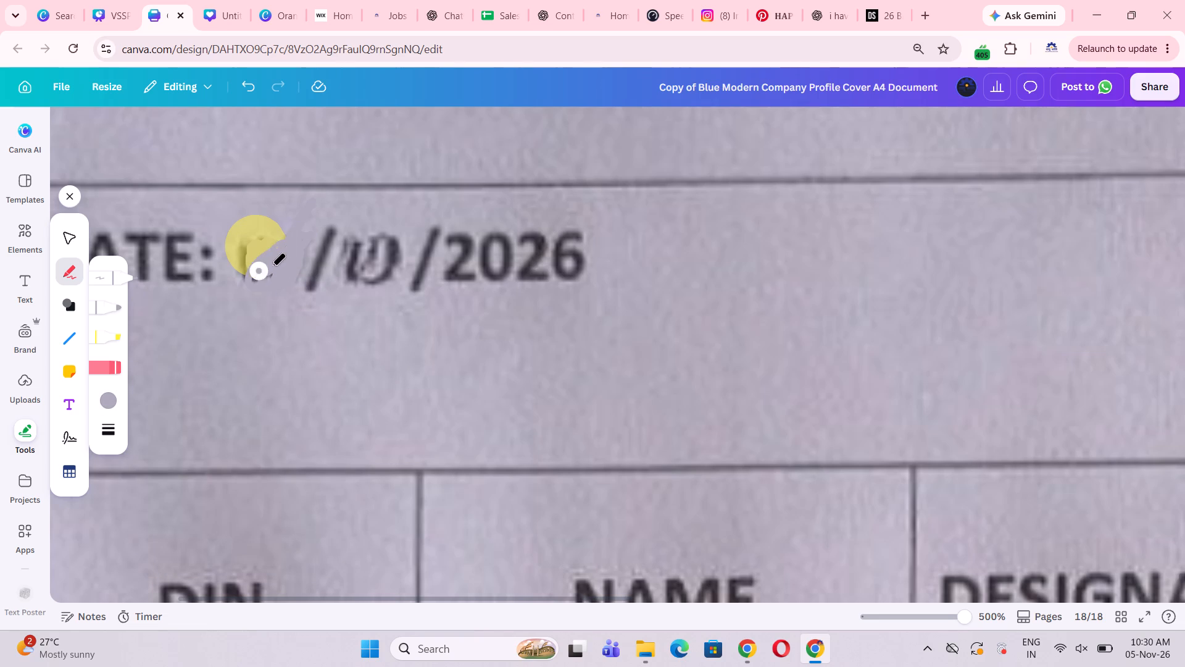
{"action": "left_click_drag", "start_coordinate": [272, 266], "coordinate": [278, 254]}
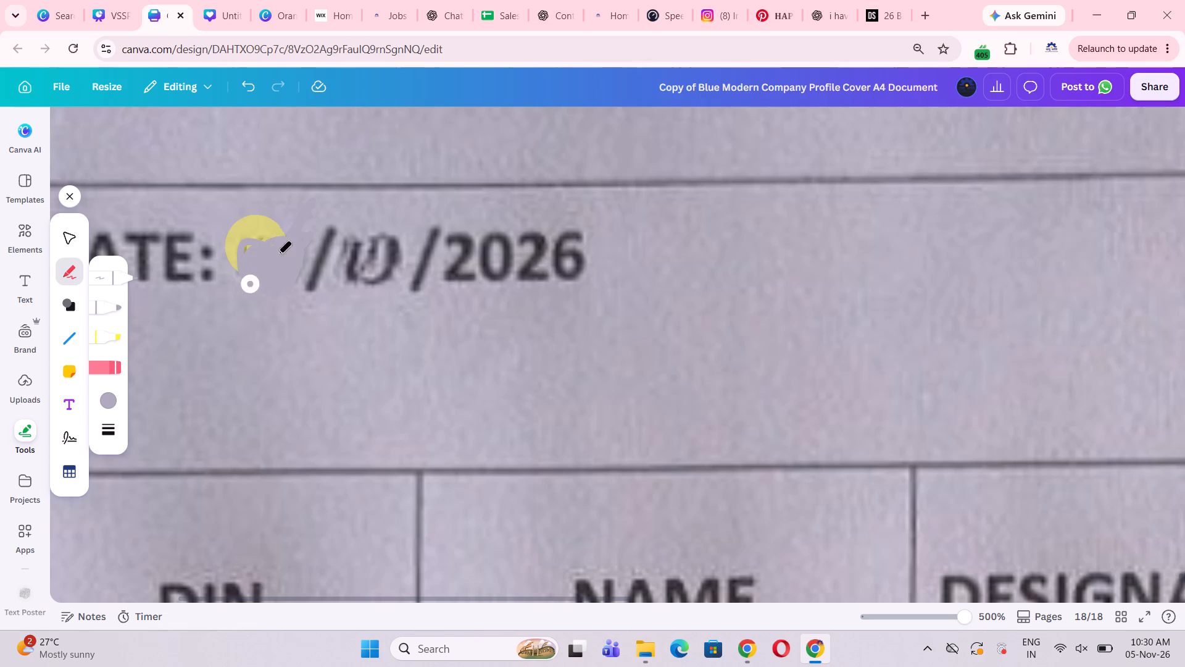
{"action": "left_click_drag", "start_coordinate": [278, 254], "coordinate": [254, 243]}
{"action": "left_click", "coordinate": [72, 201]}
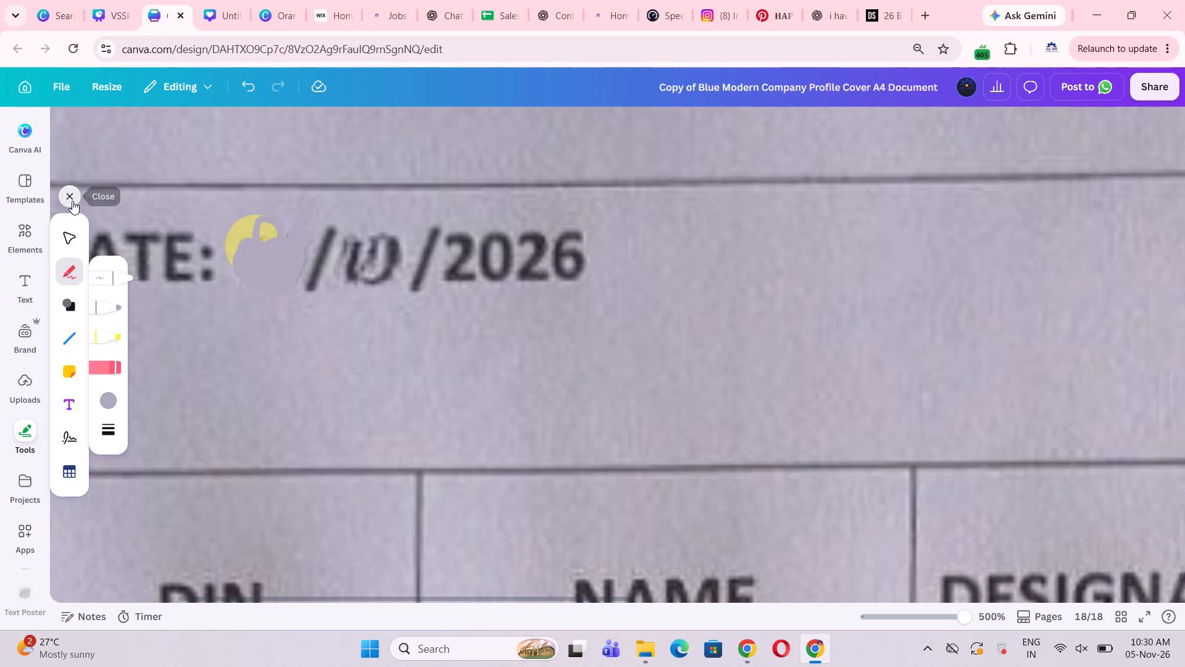
Reload the design and return to the date line of the scanned letter on page 18.
{"action": "left_click", "coordinate": [78, 52]}
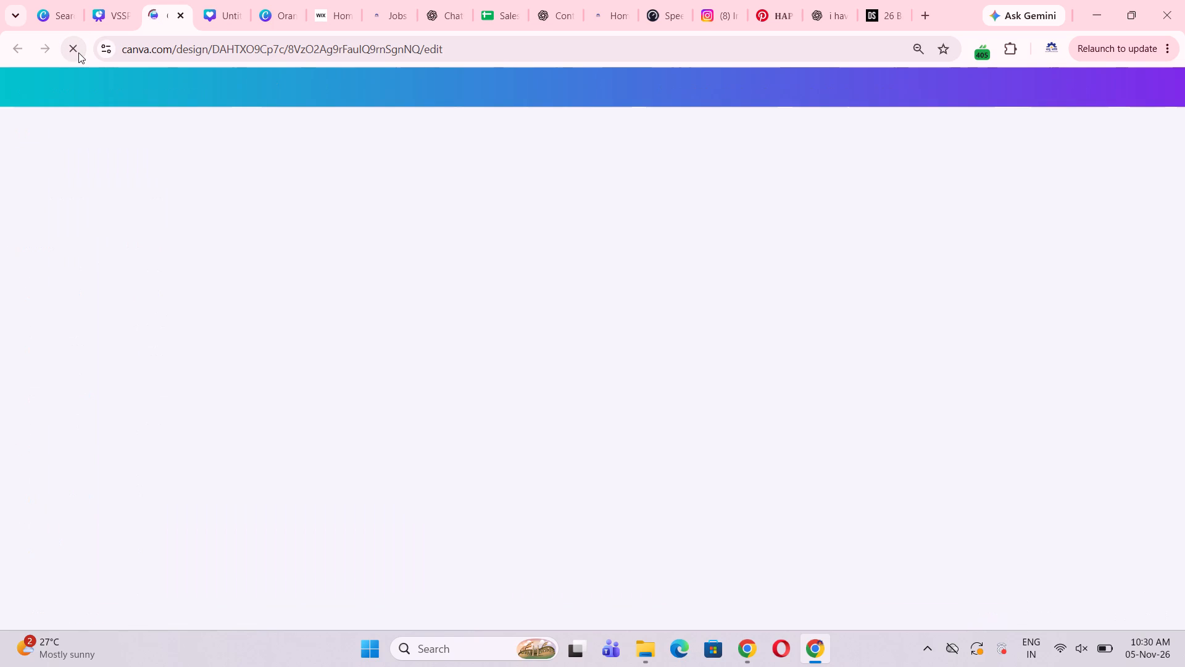
{"action": "scroll", "coordinate": [422, 224], "scroll_direction": "down", "scroll_amount": 9}
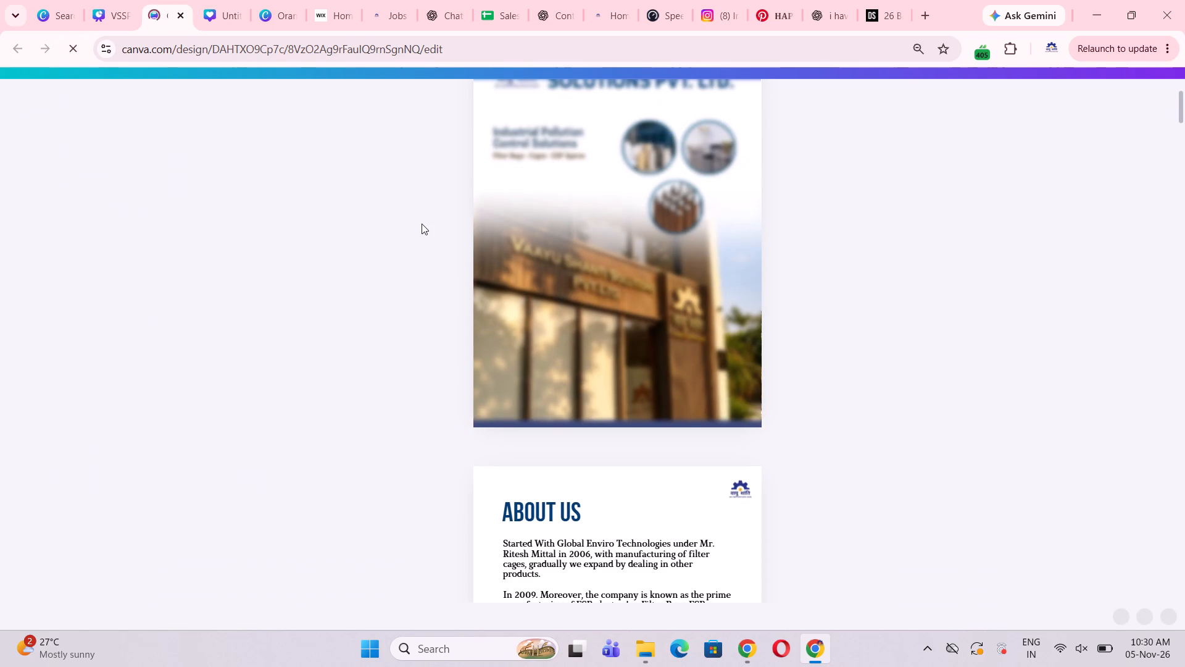
{"action": "scroll", "coordinate": [422, 224], "scroll_direction": "down", "scroll_amount": 1}
{"action": "scroll", "coordinate": [913, 304], "scroll_direction": "down", "scroll_amount": 6}
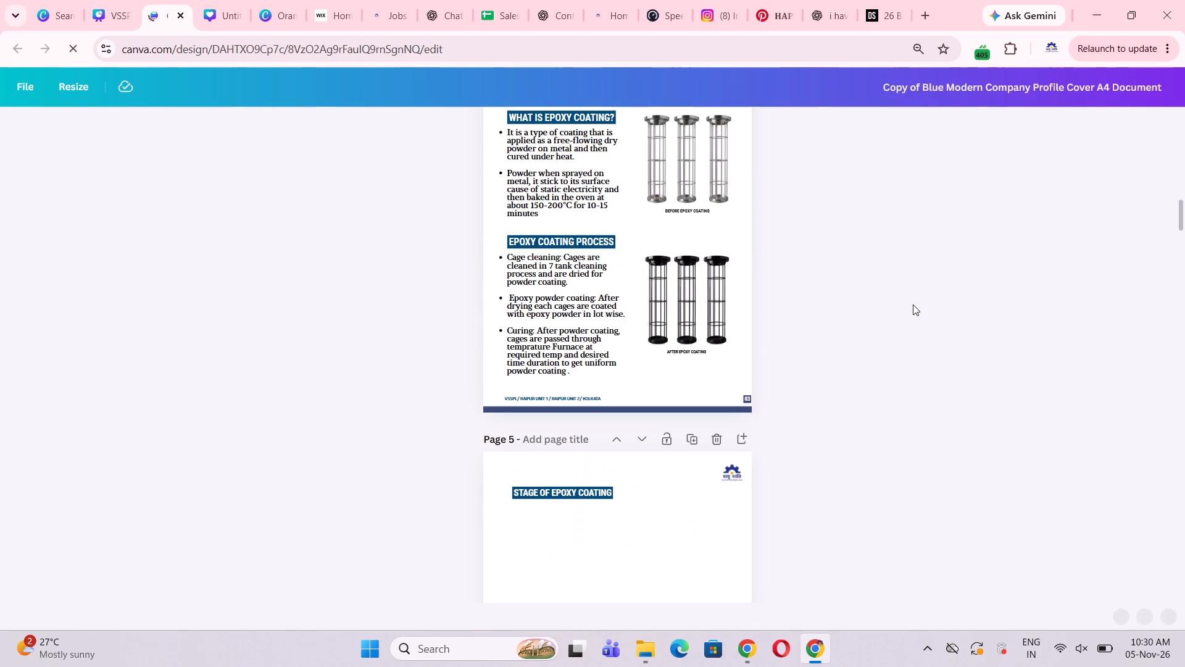
{"action": "scroll", "coordinate": [913, 304], "scroll_direction": "down", "scroll_amount": 14}
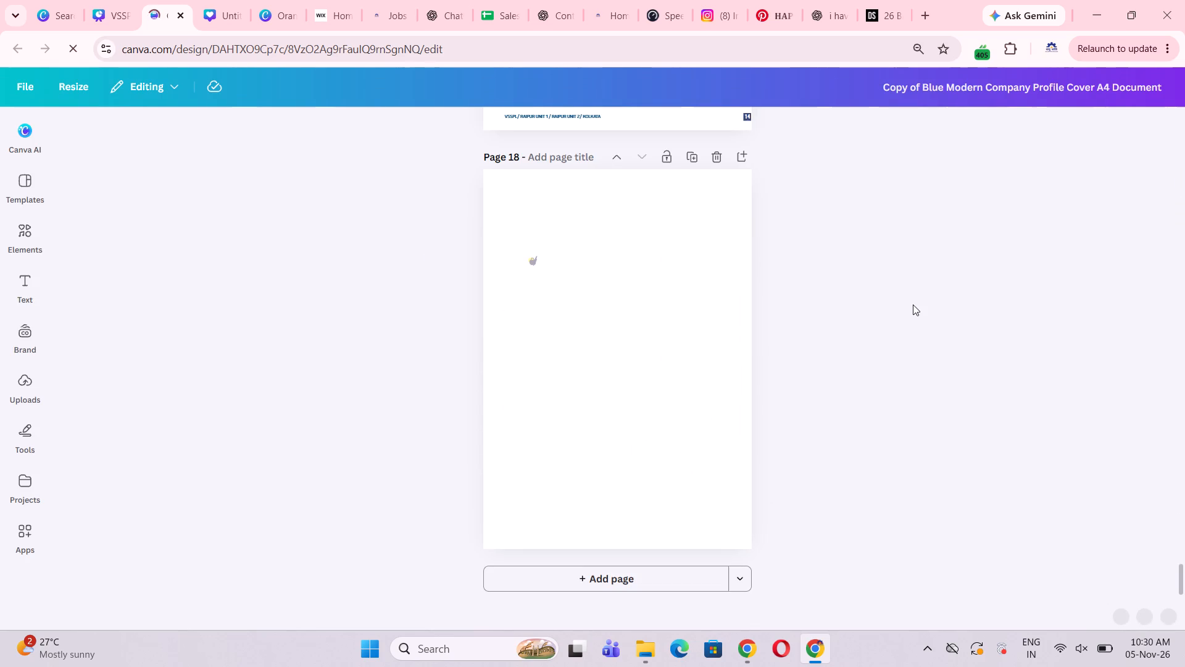
{"action": "scroll", "coordinate": [913, 304], "scroll_direction": "down", "scroll_amount": 1}
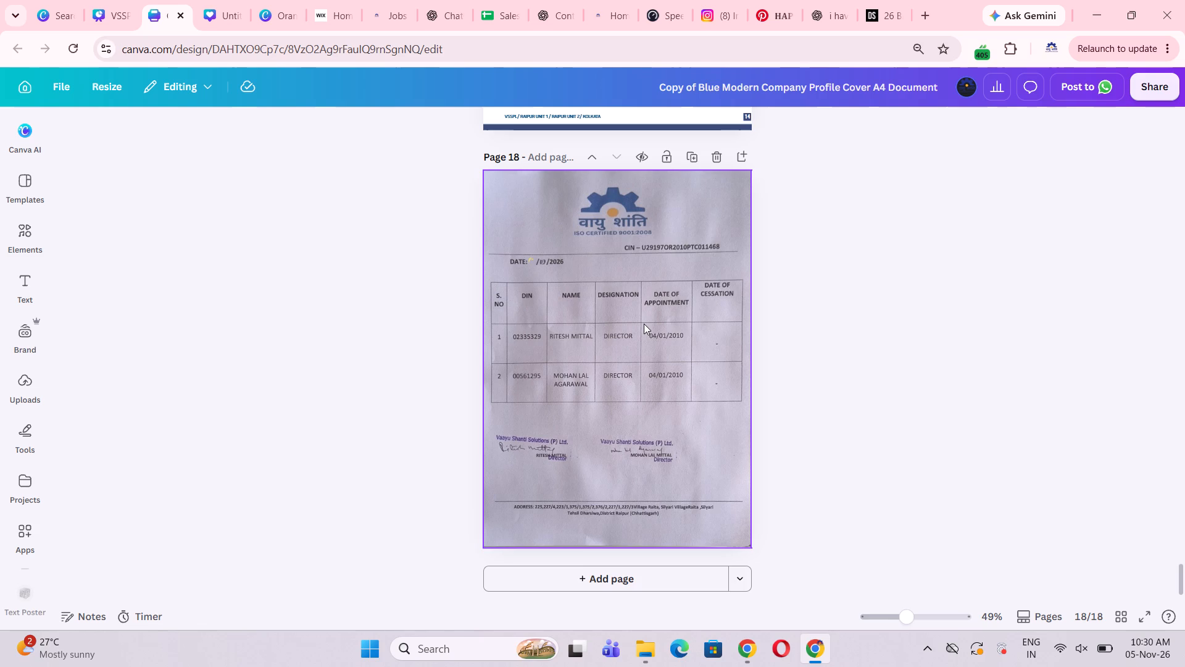
{"action": "scroll", "coordinate": [644, 324], "scroll_direction": "up", "scroll_amount": 1}
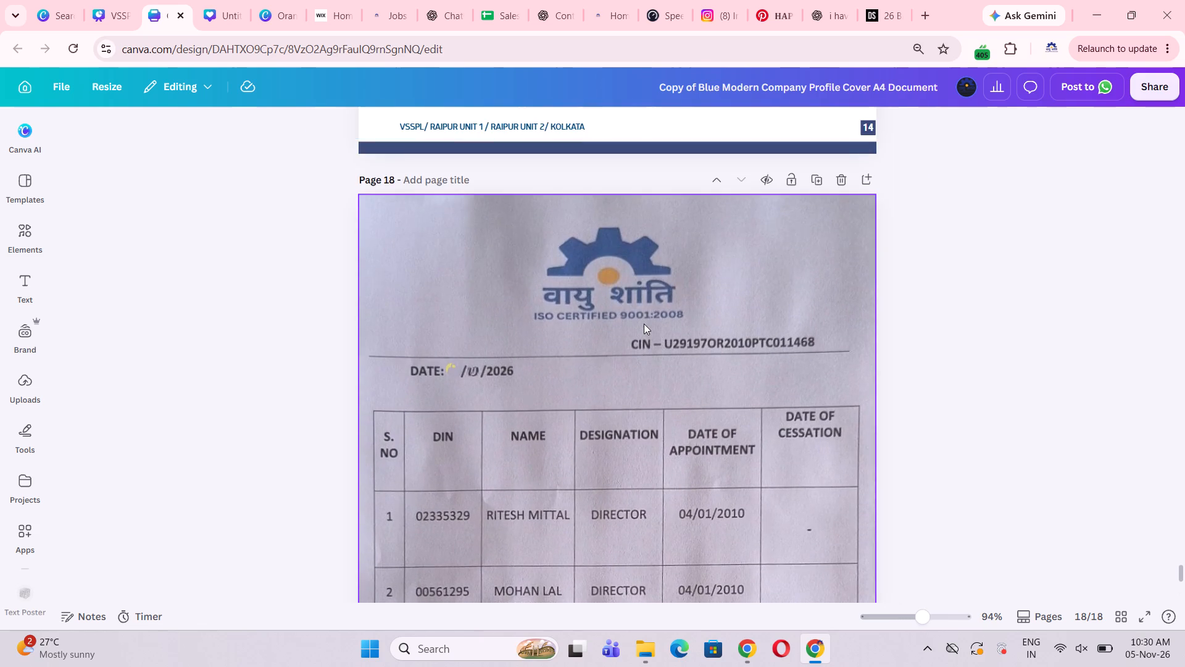
{"action": "scroll", "coordinate": [644, 324], "scroll_direction": "right", "scroll_amount": 2}
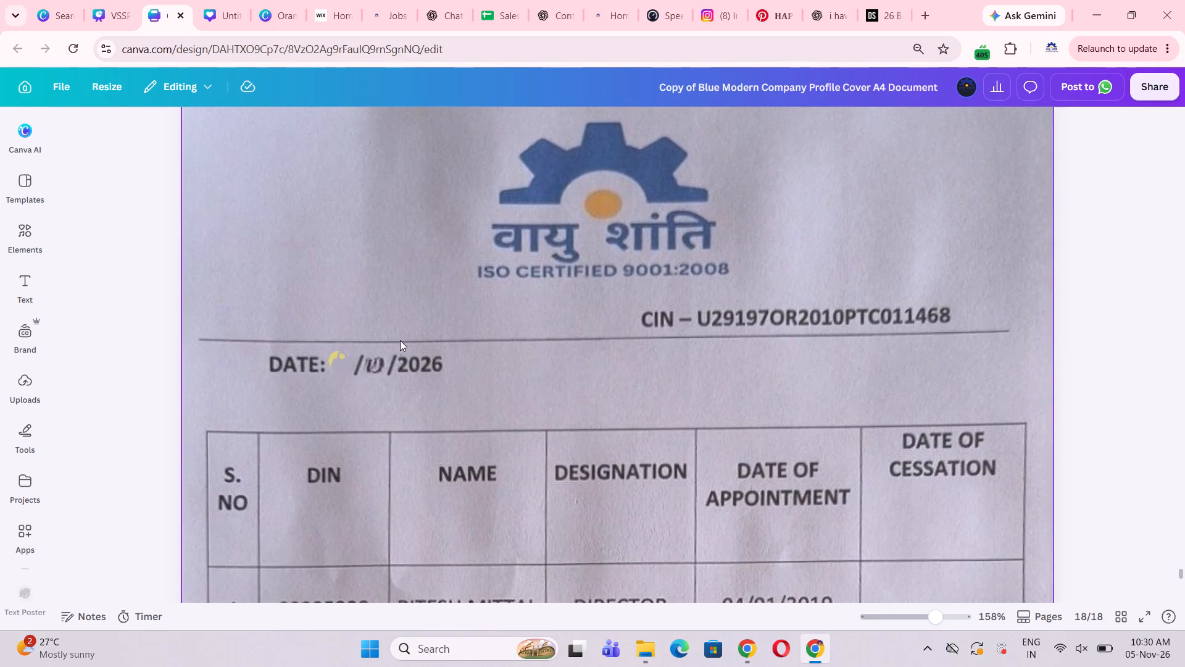
Delete the grey pen drawing and the yellow highlighter dab covering the marks before the date line's first slash.
{"action": "left_click", "coordinate": [343, 377]}
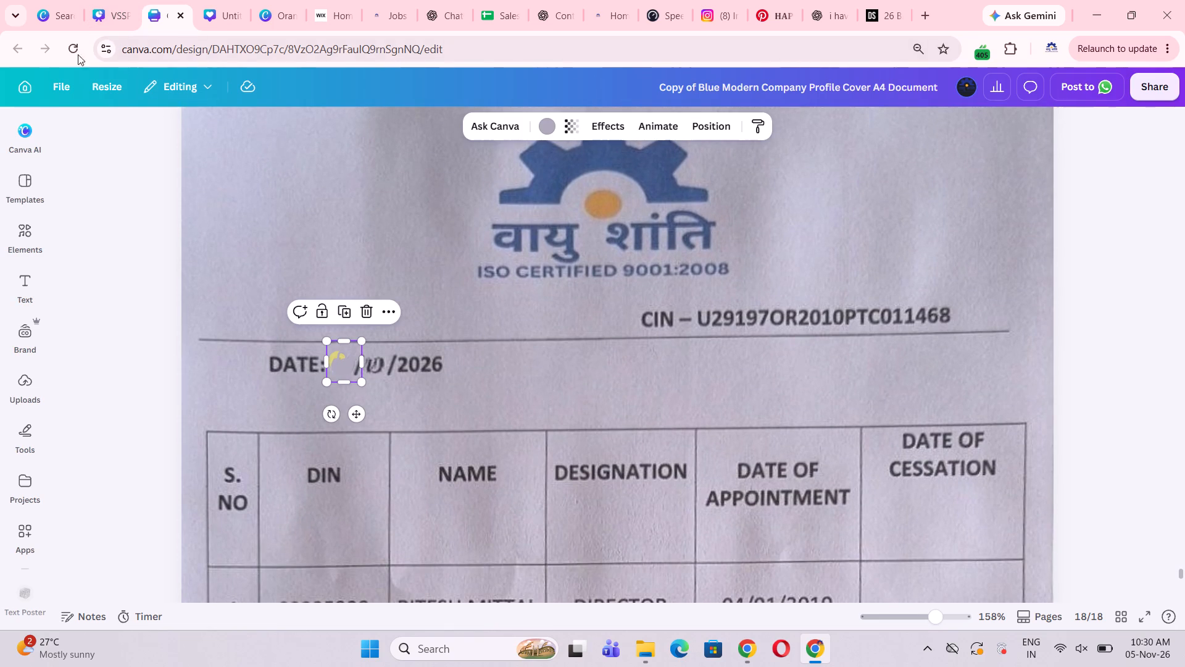
{"action": "left_click", "coordinate": [988, 280]}
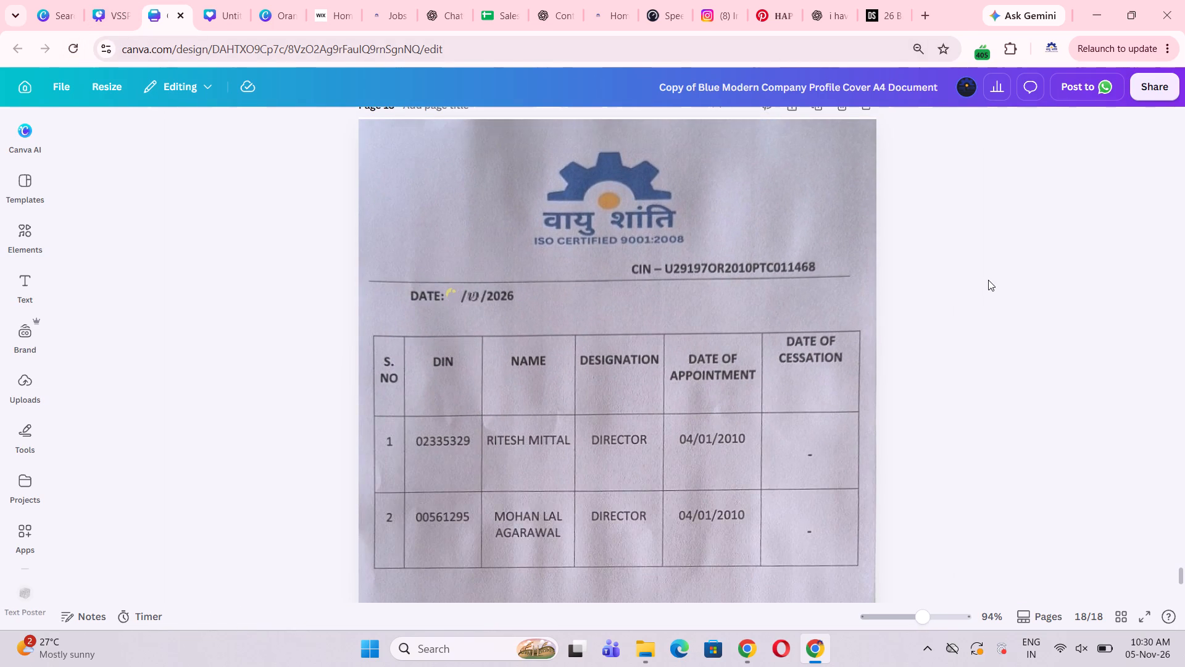
{"action": "left_click", "coordinate": [797, 209]}
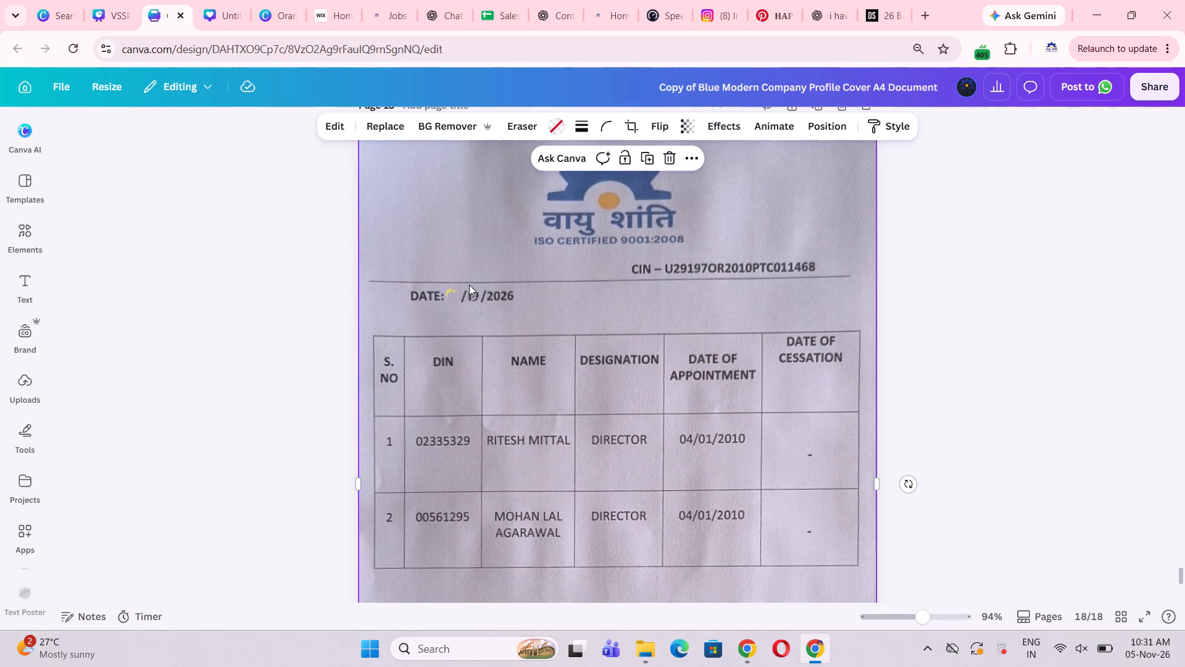
{"action": "left_click", "coordinate": [451, 304]}
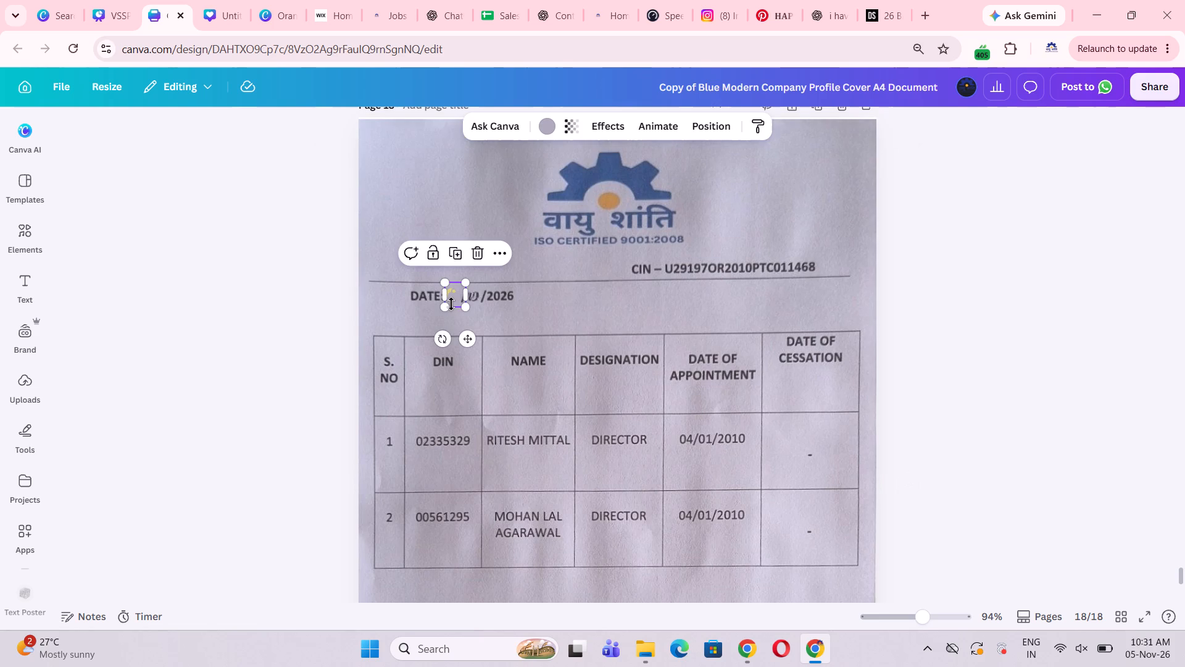
{"action": "key", "text": "Delete"}
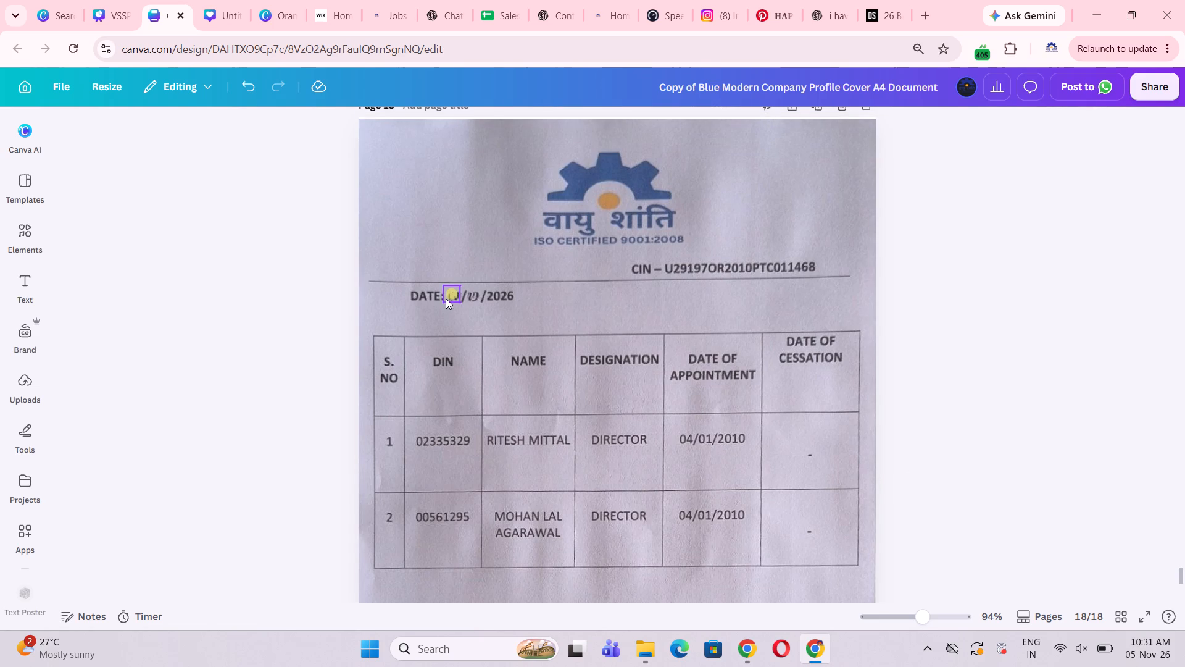
{"action": "key", "text": "Delete"}
{"action": "left_click", "coordinate": [447, 298]}
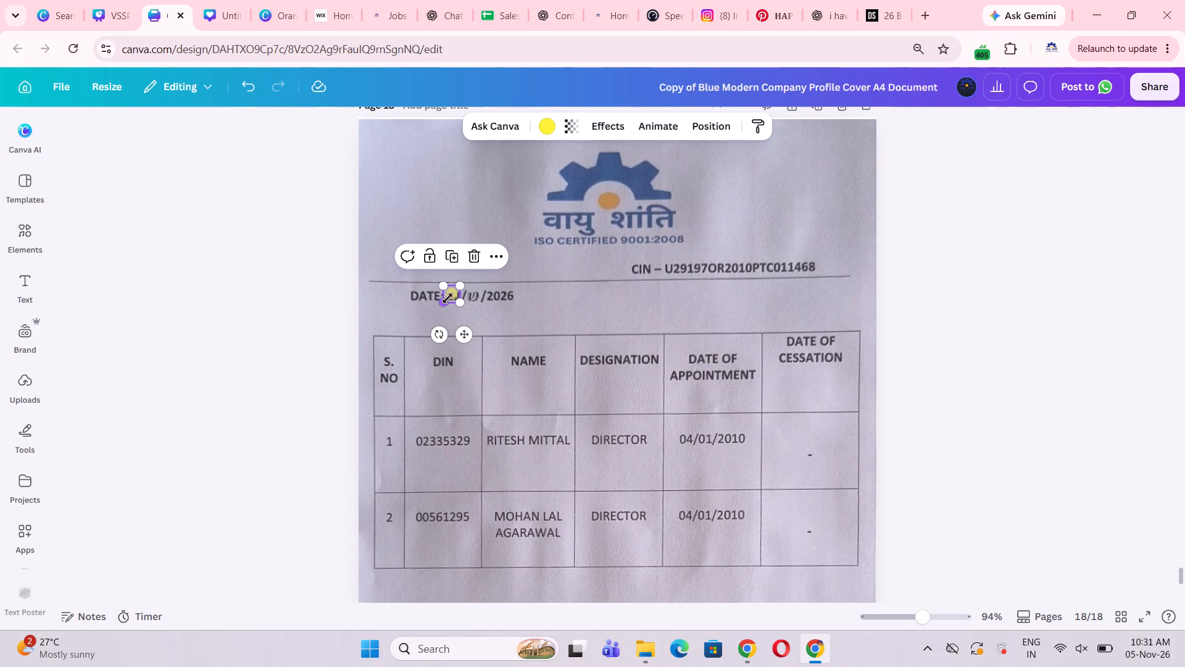
{"action": "key", "text": "BackSpace"}
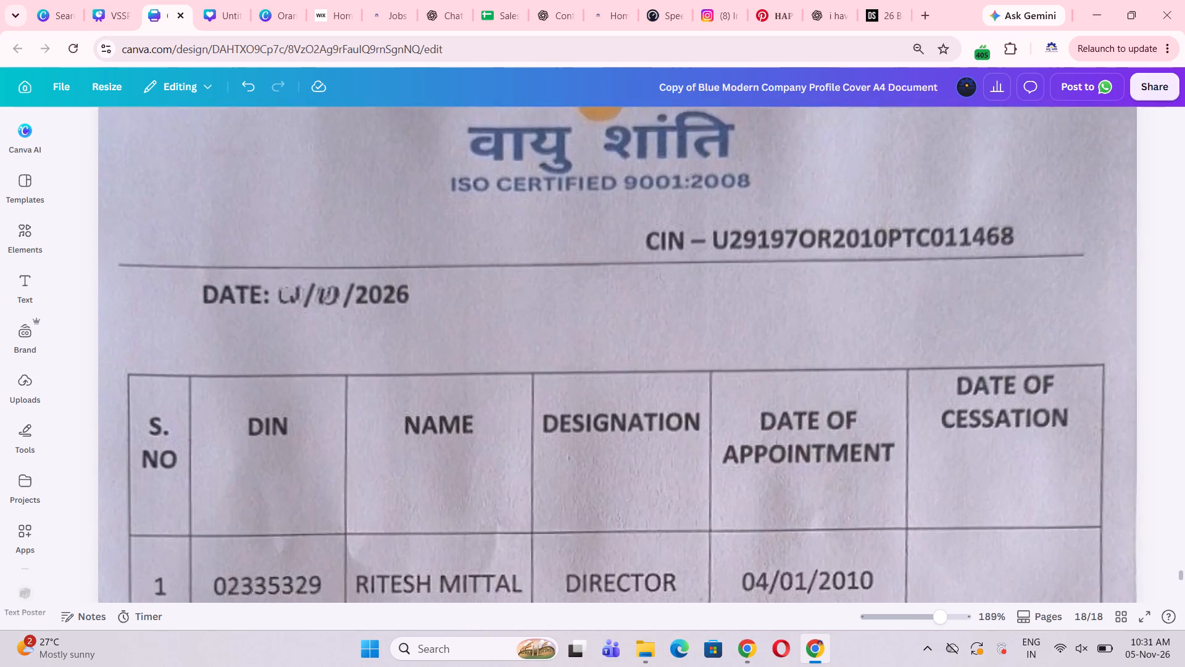
Delete the remaining grey marker dabs over the marks before the first slash in the date line.
{"action": "scroll", "coordinate": [447, 298], "scroll_direction": "right", "scroll_amount": 2}
{"action": "scroll", "coordinate": [447, 298], "scroll_direction": "up", "scroll_amount": 2}
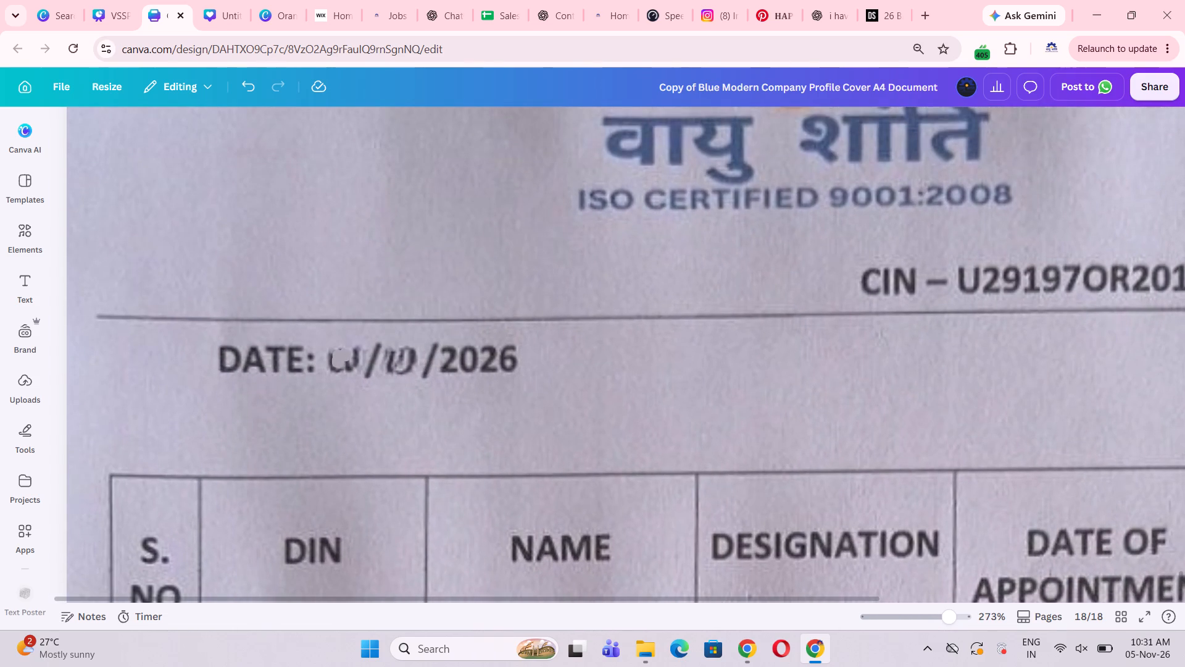
{"action": "left_click", "coordinate": [341, 367]}
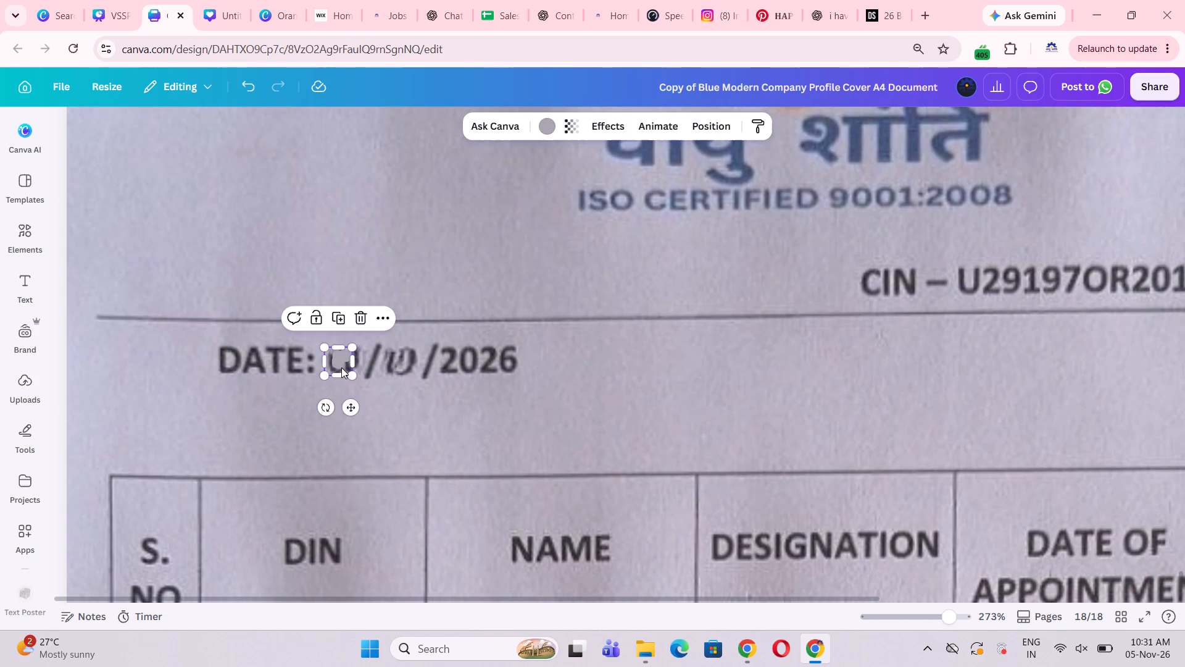
{"action": "key", "text": "BackSpace"}
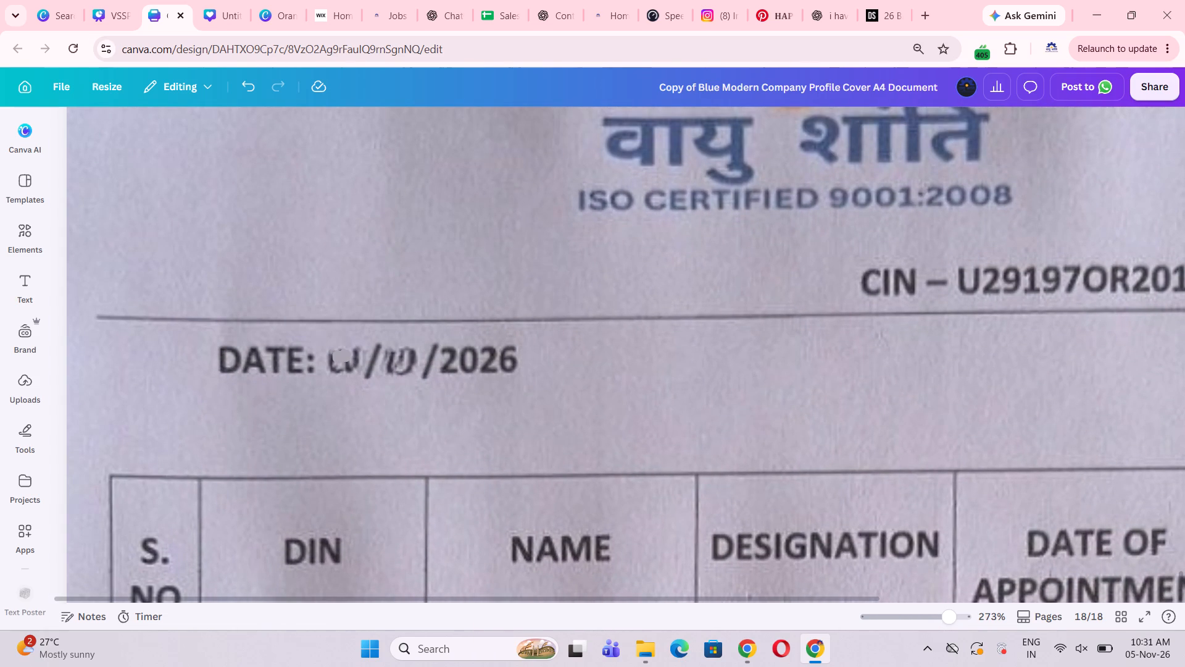
{"action": "left_click", "coordinate": [336, 345]}
{"action": "key", "text": "Delete"}
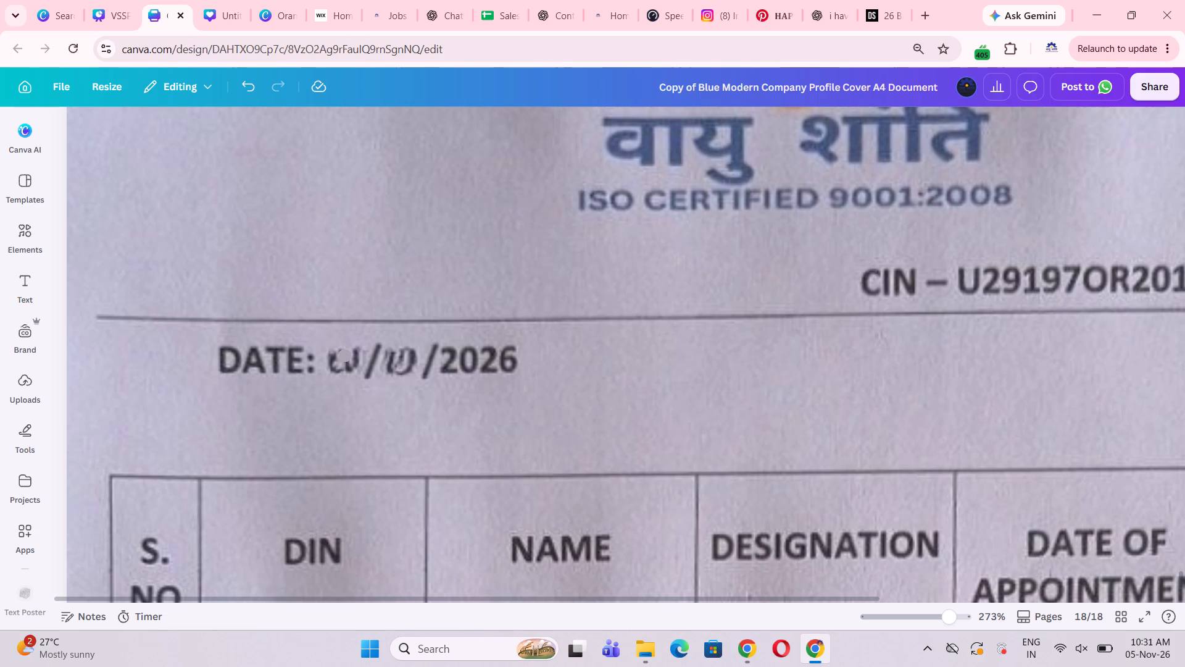
{"action": "left_click", "coordinate": [338, 358]}
{"action": "key", "text": "Delete"}
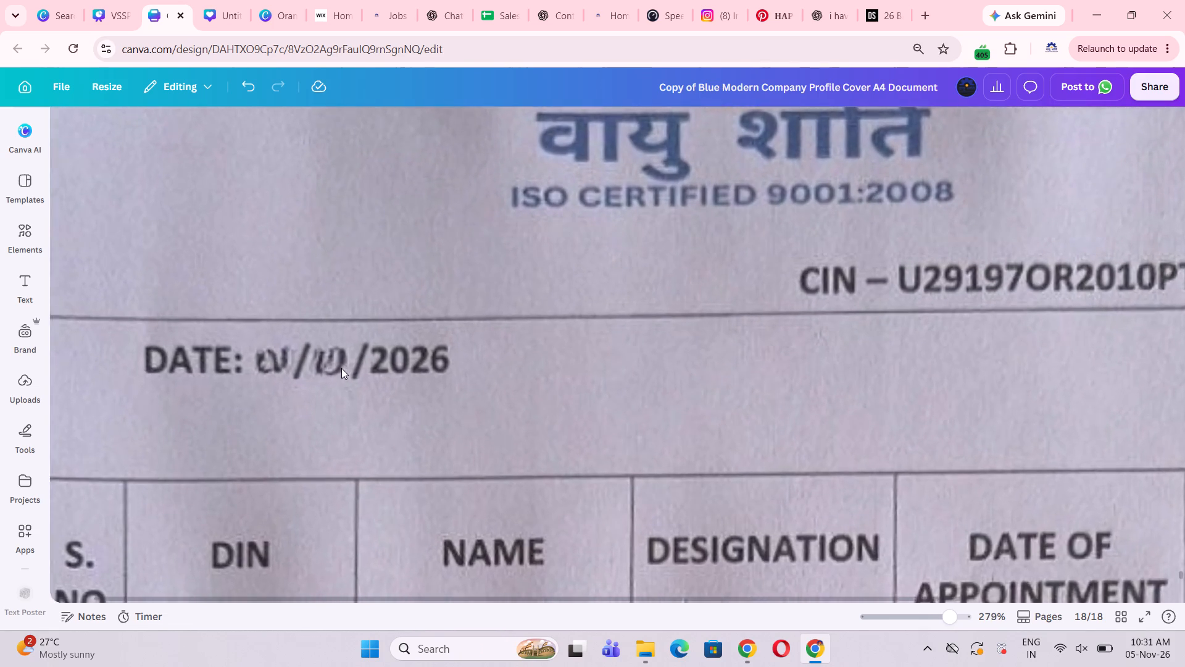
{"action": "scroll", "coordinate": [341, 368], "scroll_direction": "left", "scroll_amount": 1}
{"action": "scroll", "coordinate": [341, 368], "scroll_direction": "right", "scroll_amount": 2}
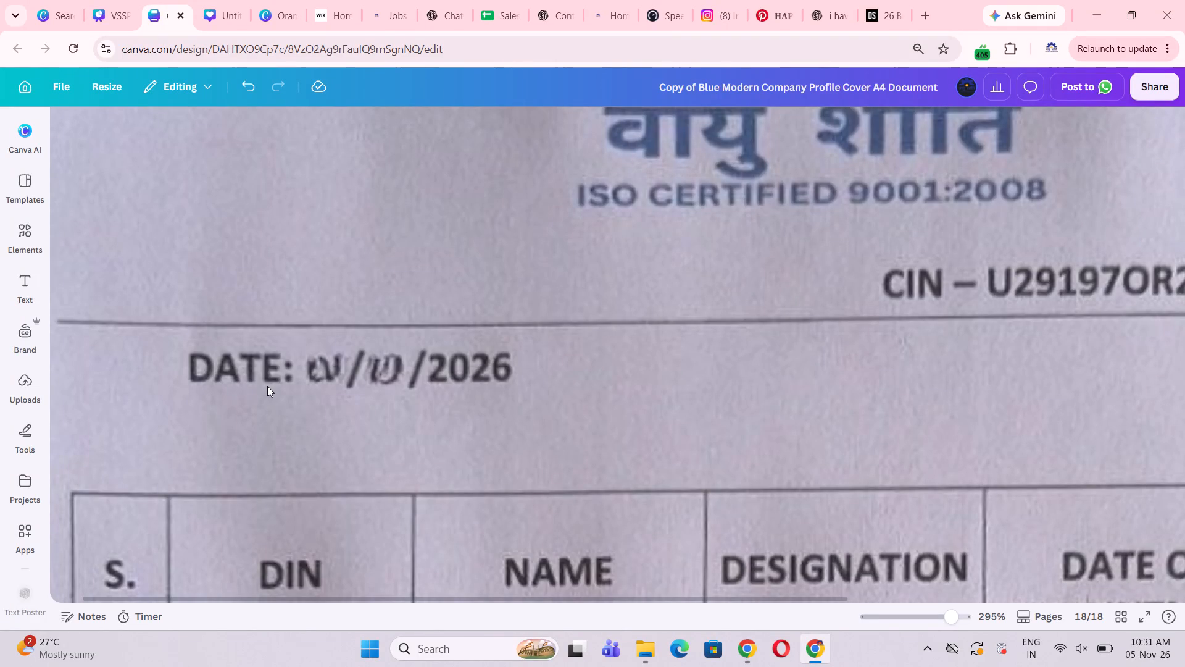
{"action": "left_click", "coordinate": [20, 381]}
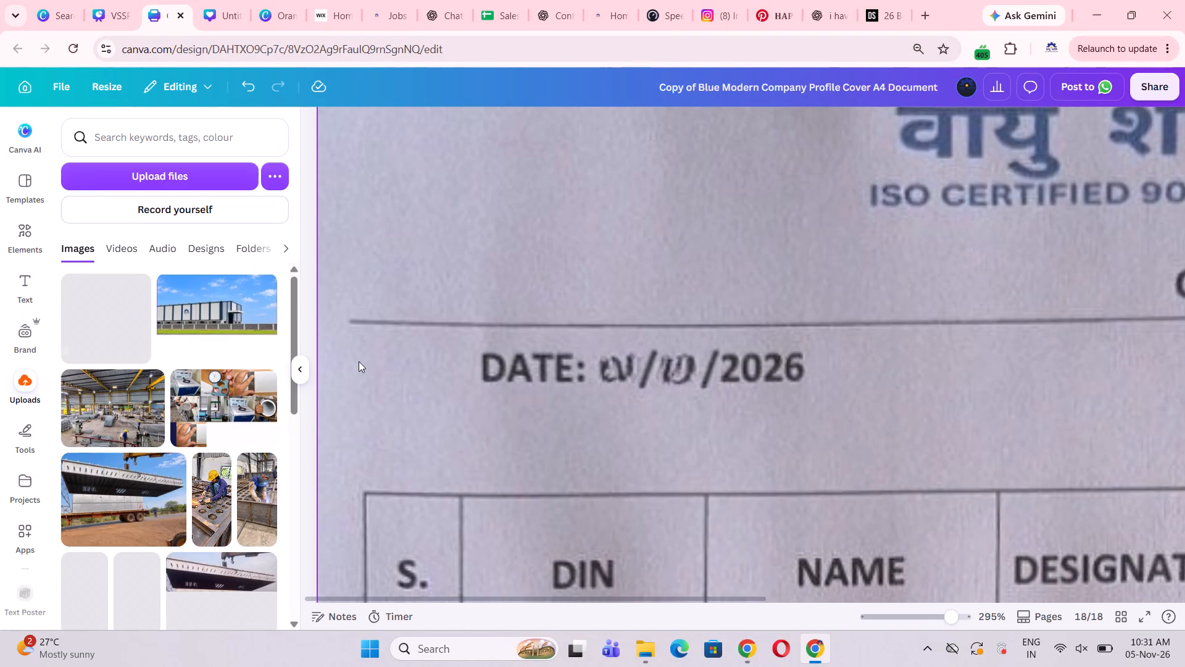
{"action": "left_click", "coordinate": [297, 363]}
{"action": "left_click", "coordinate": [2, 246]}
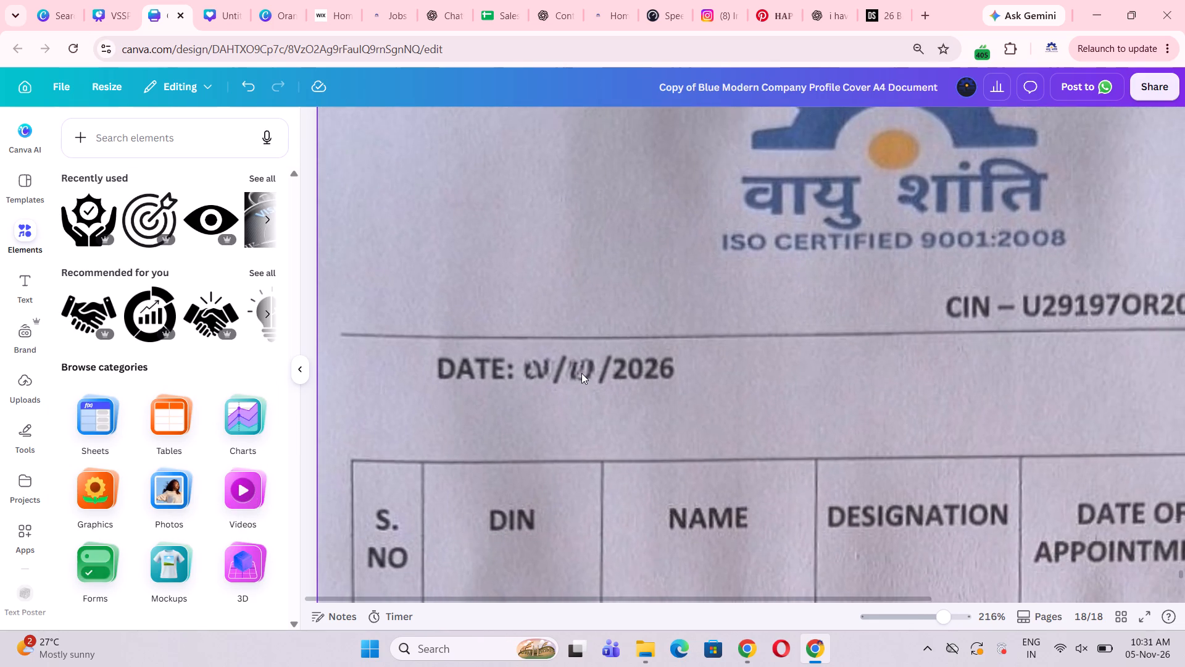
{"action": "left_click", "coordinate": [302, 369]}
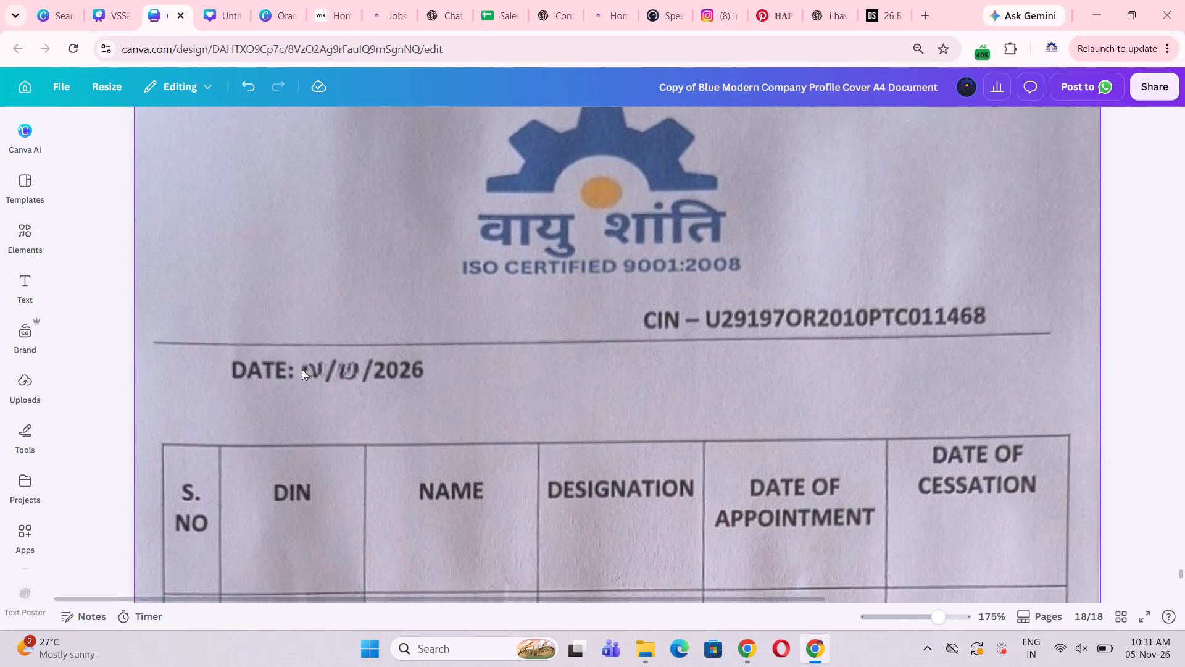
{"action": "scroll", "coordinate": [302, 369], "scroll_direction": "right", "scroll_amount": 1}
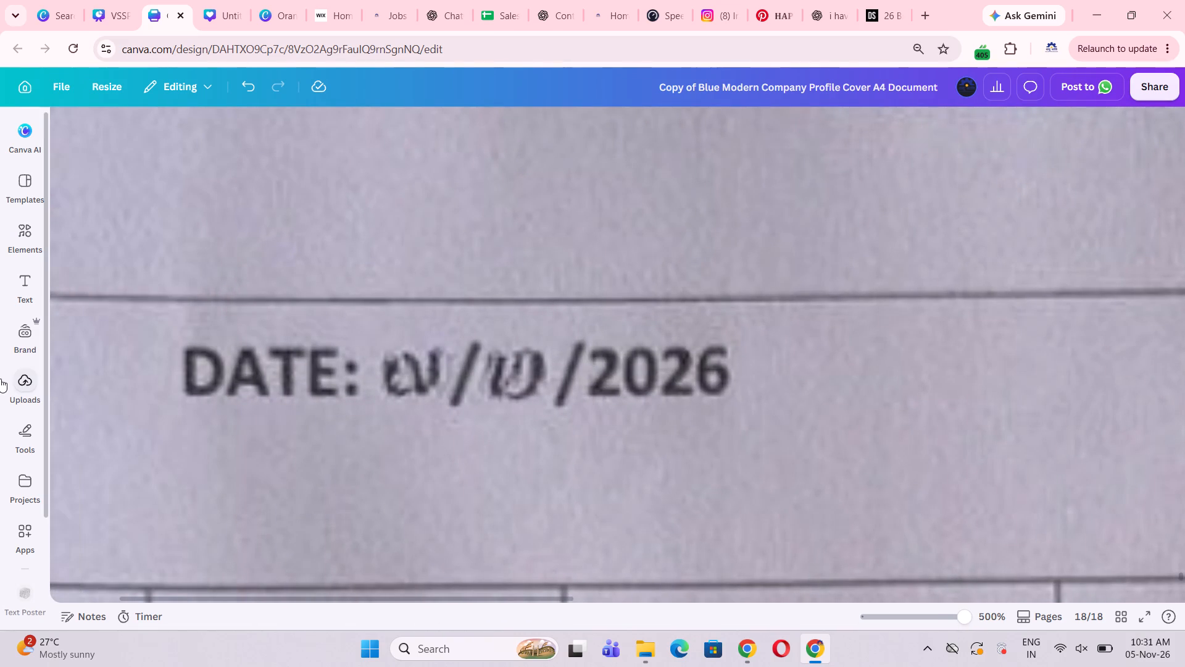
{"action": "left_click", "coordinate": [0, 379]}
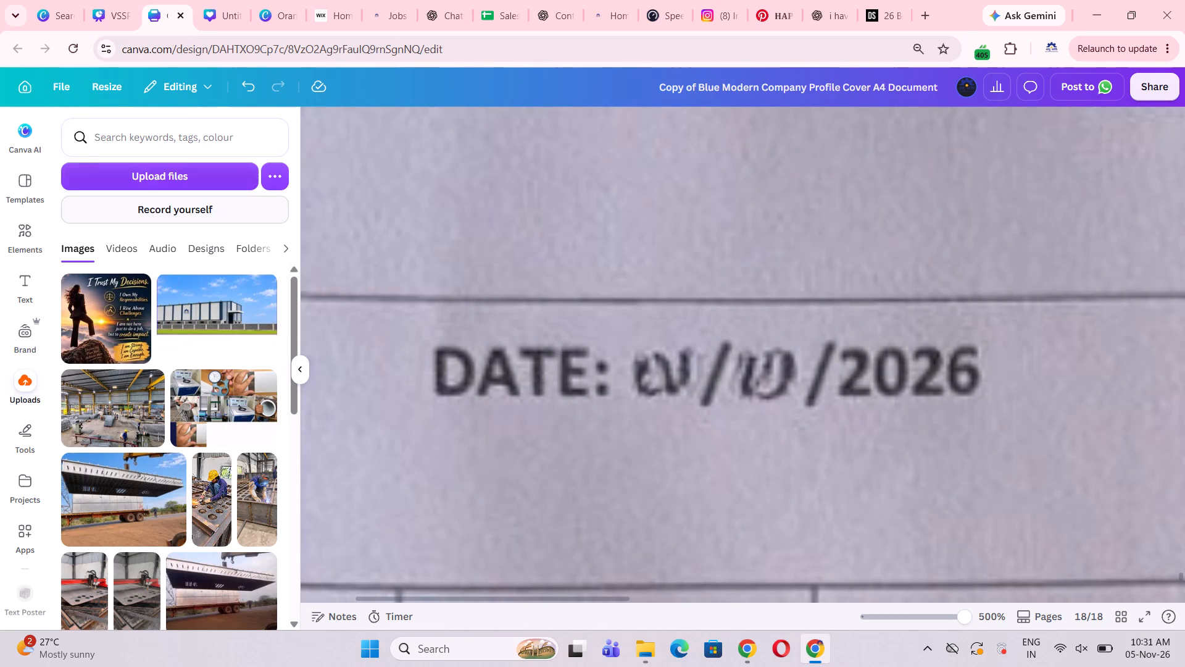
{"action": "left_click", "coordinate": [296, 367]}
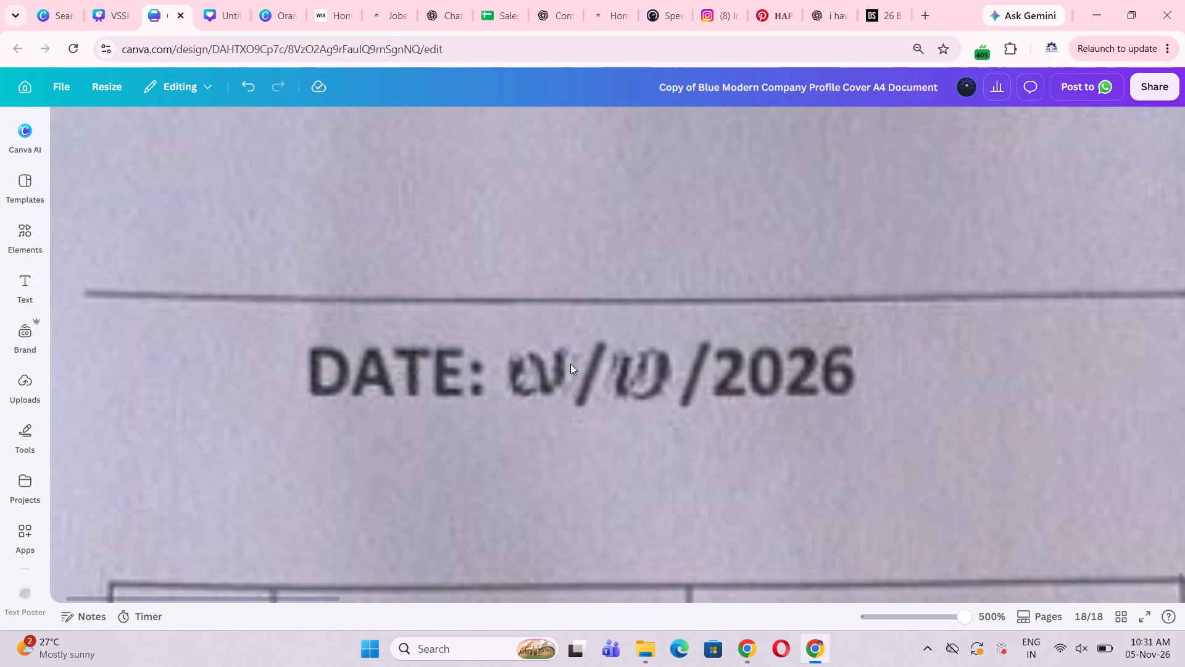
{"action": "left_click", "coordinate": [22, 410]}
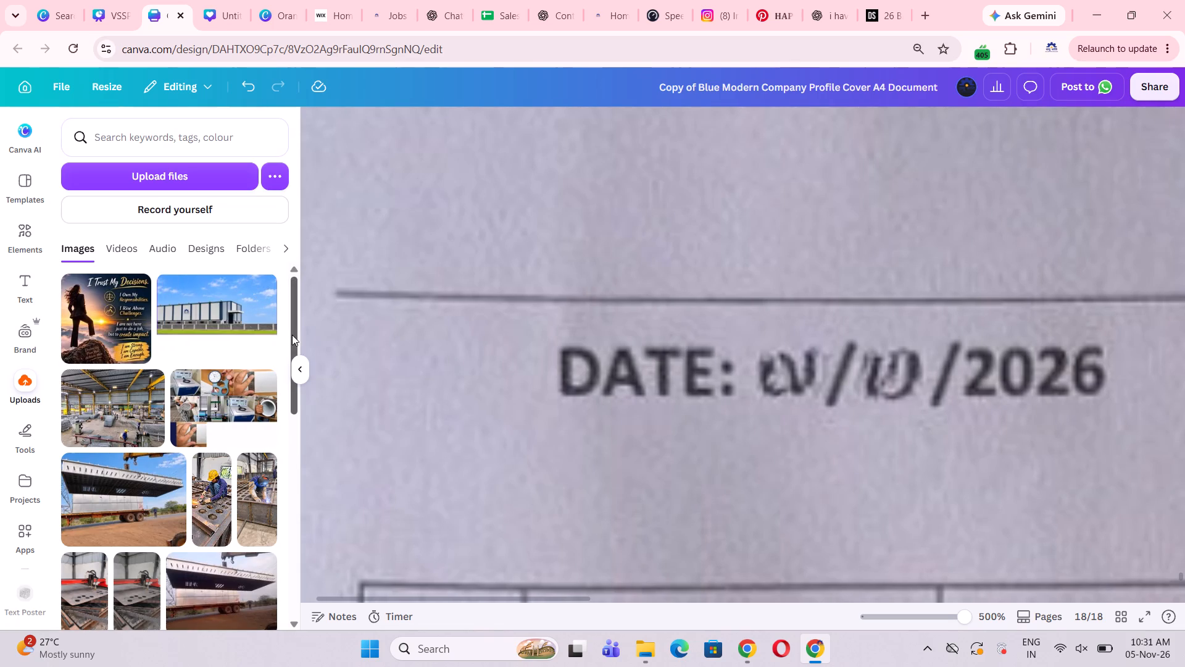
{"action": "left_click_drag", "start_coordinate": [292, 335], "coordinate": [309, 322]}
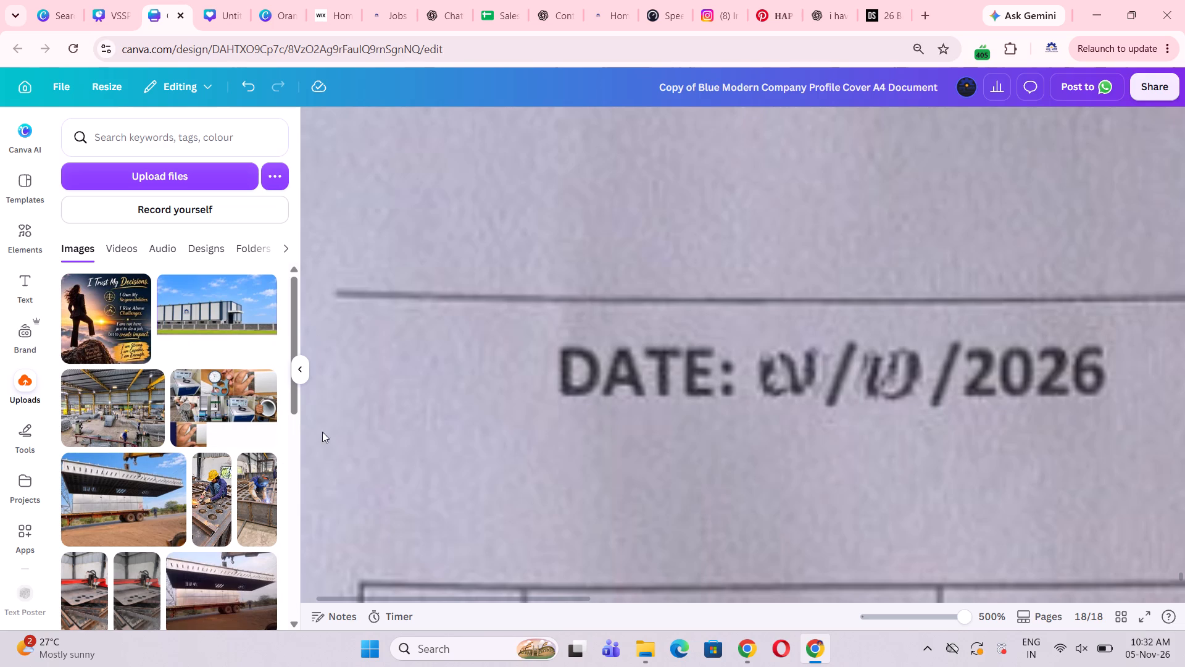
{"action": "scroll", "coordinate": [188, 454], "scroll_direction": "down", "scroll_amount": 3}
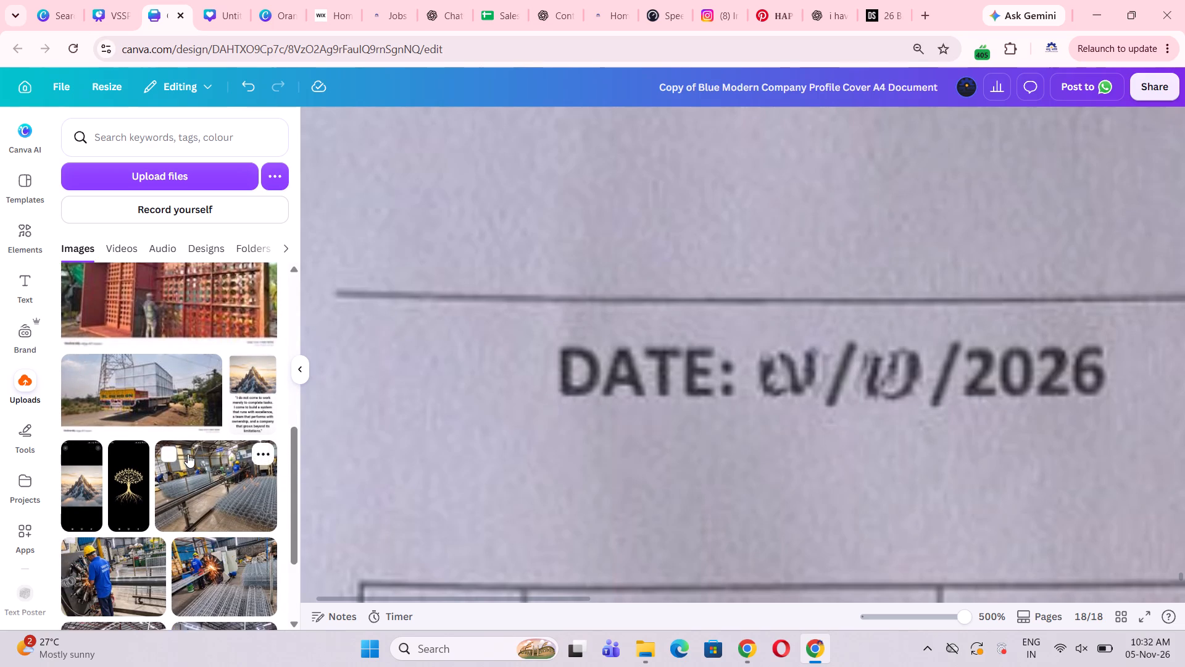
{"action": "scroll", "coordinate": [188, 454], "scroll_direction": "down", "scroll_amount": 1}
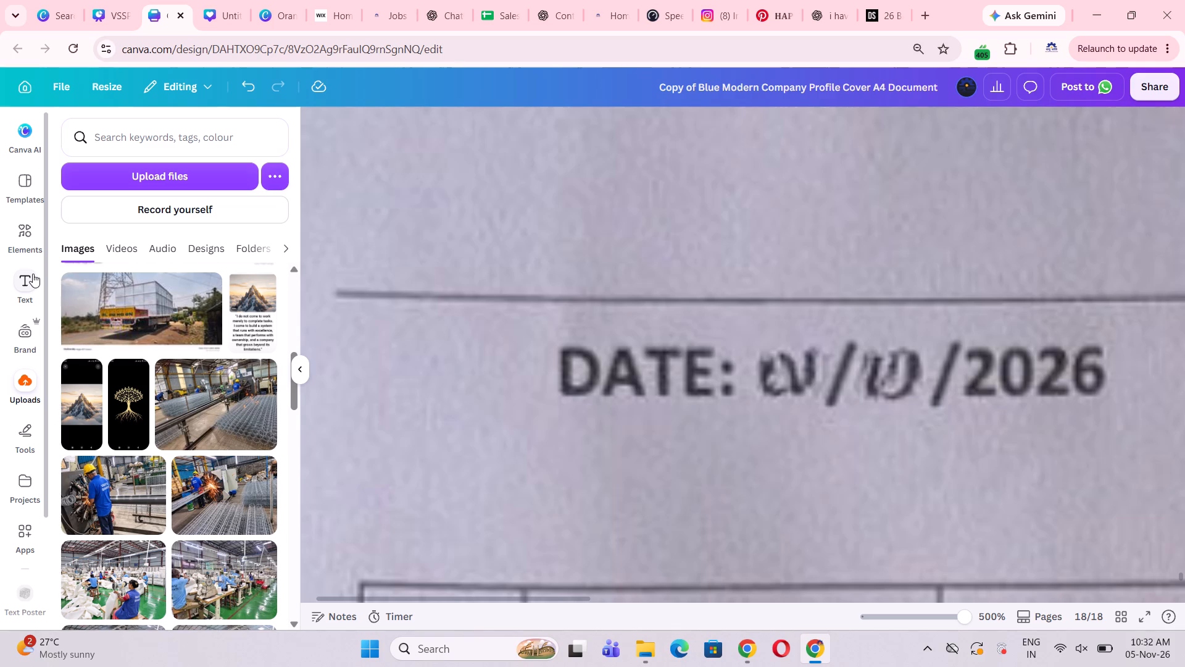
Search the web for "dhanteras 2026" in a new tab and expand the question "How many days in Dhanteras in 2026?".
{"action": "left_click", "coordinate": [935, 7]}
{"action": "type", "text": "dhanteras"}
{"action": "key", "text": "Return"}
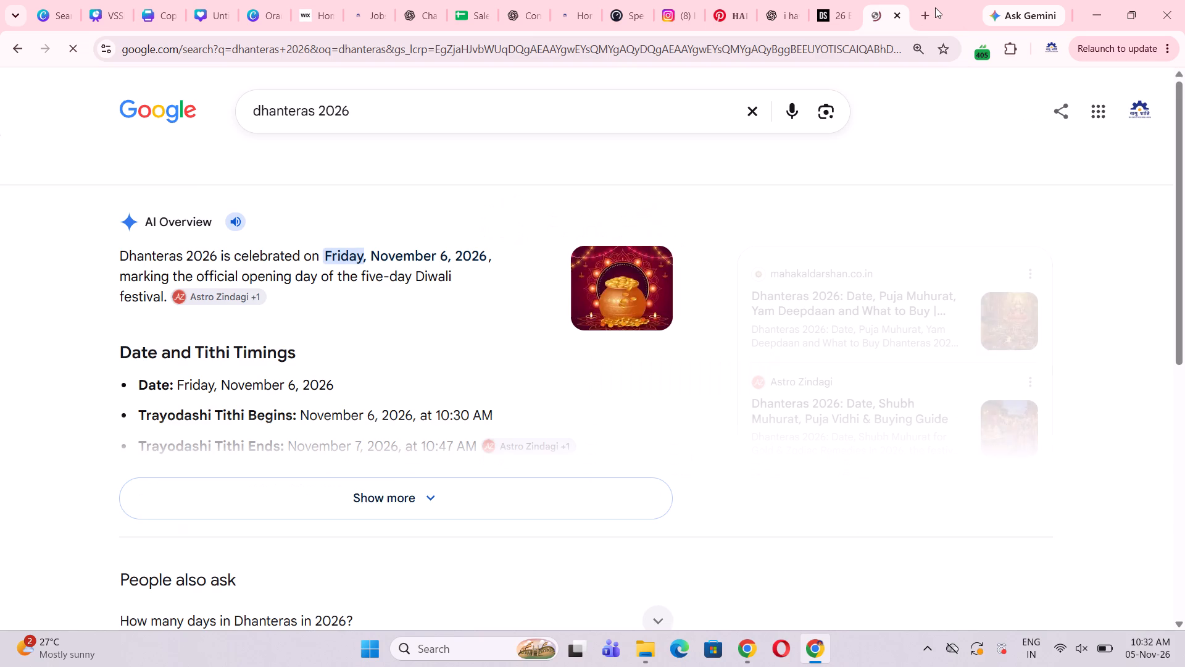
{"action": "left_click", "coordinate": [793, 230]}
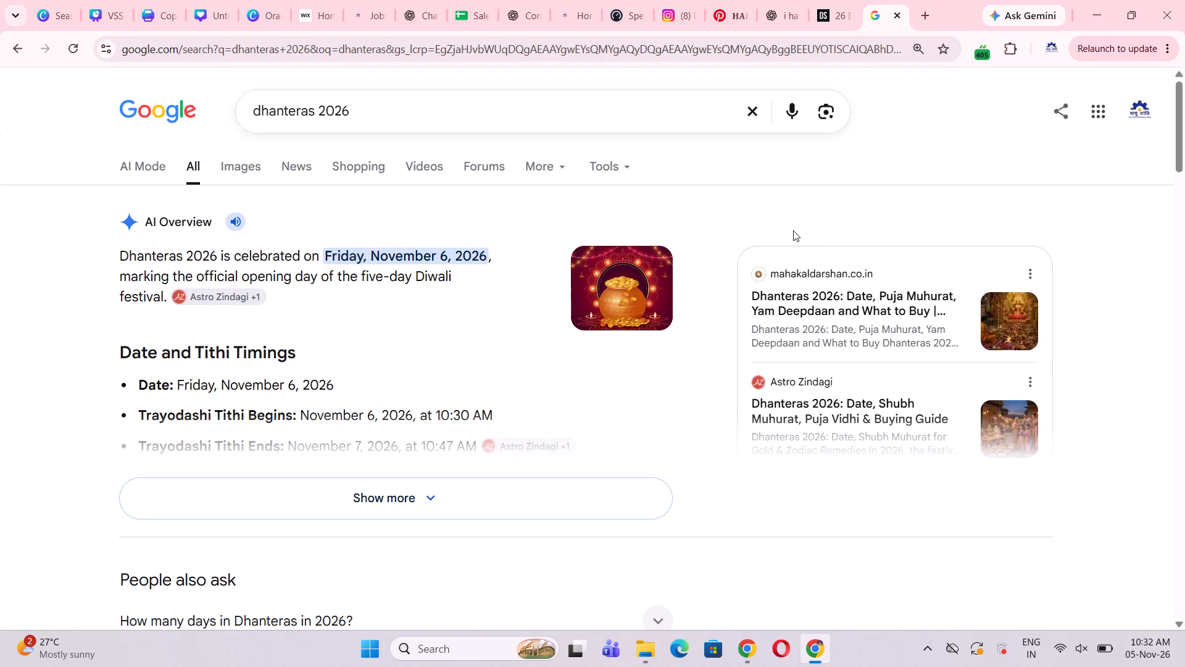
{"action": "scroll", "coordinate": [469, 322], "scroll_direction": "down", "scroll_amount": 1}
{"action": "scroll", "coordinate": [469, 322], "scroll_direction": "up", "scroll_amount": 1}
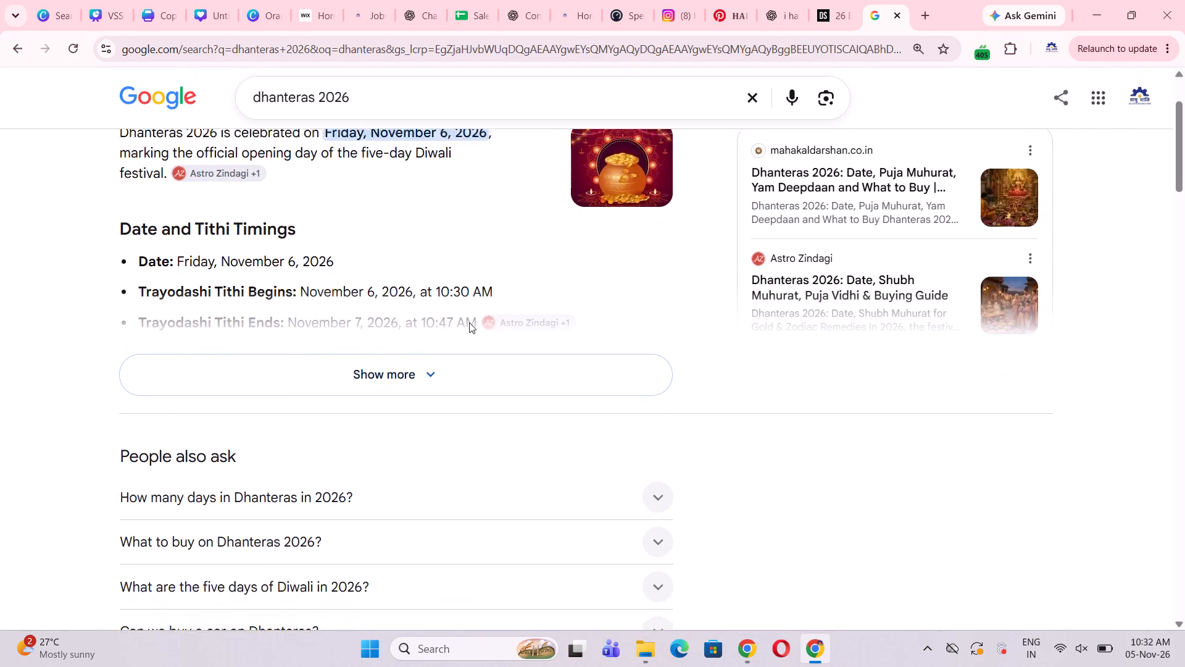
{"action": "scroll", "coordinate": [469, 322], "scroll_direction": "up", "scroll_amount": 2}
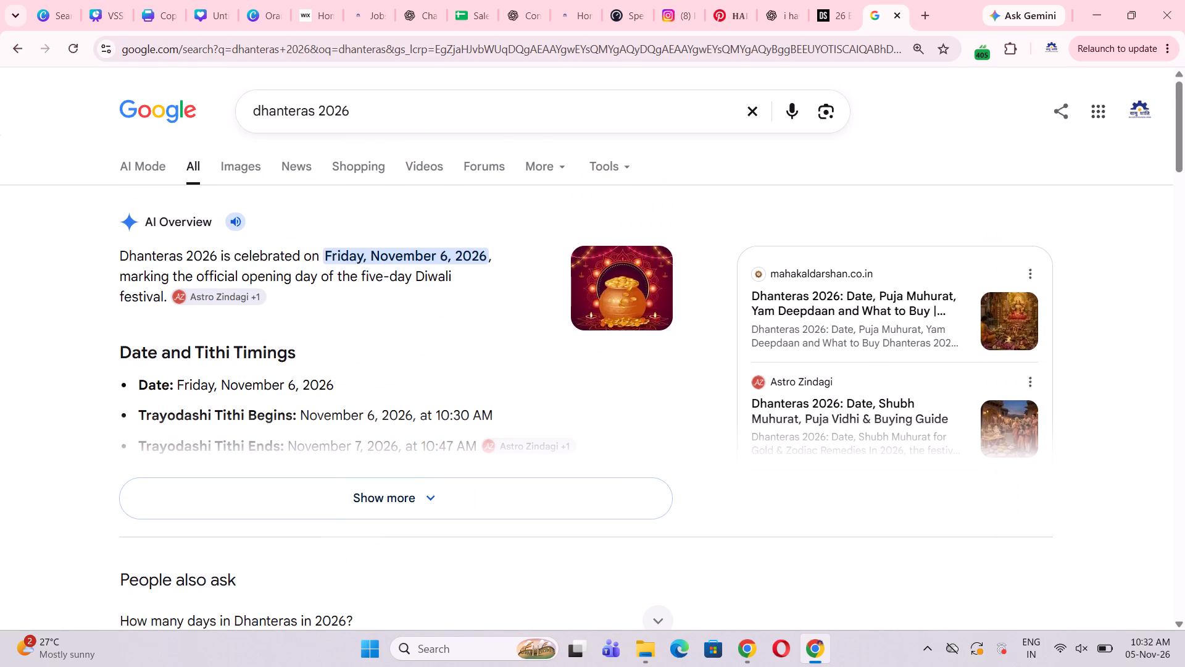
{"action": "left_click", "coordinate": [753, 109]}
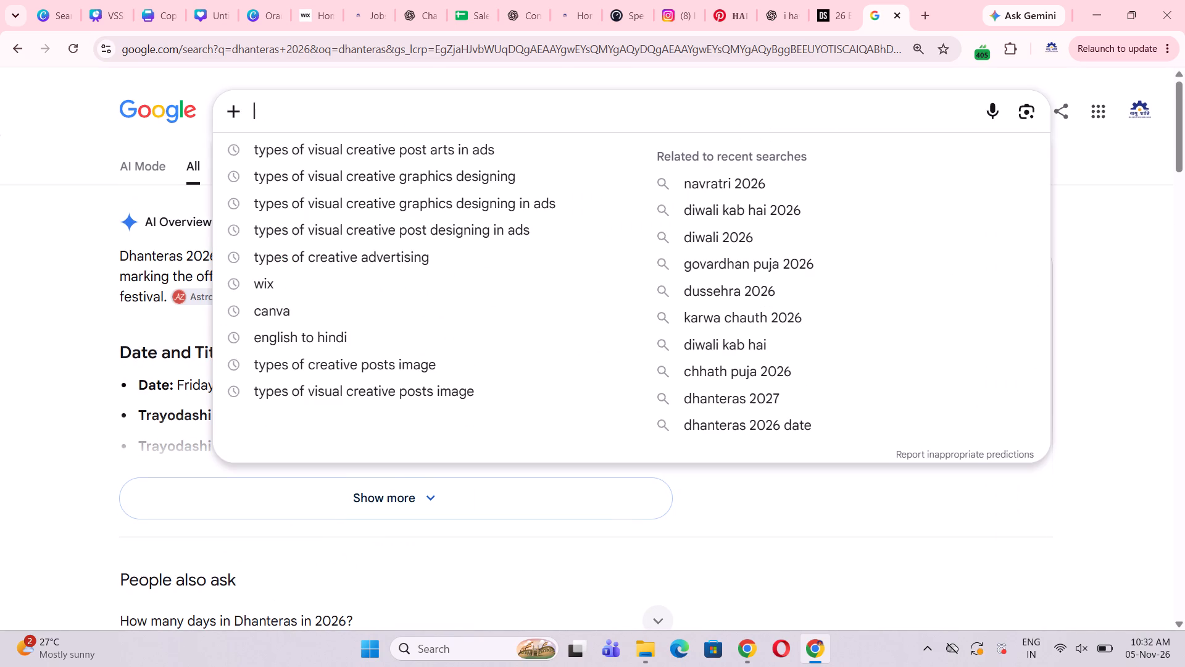
{"action": "left_click", "coordinate": [83, 127]}
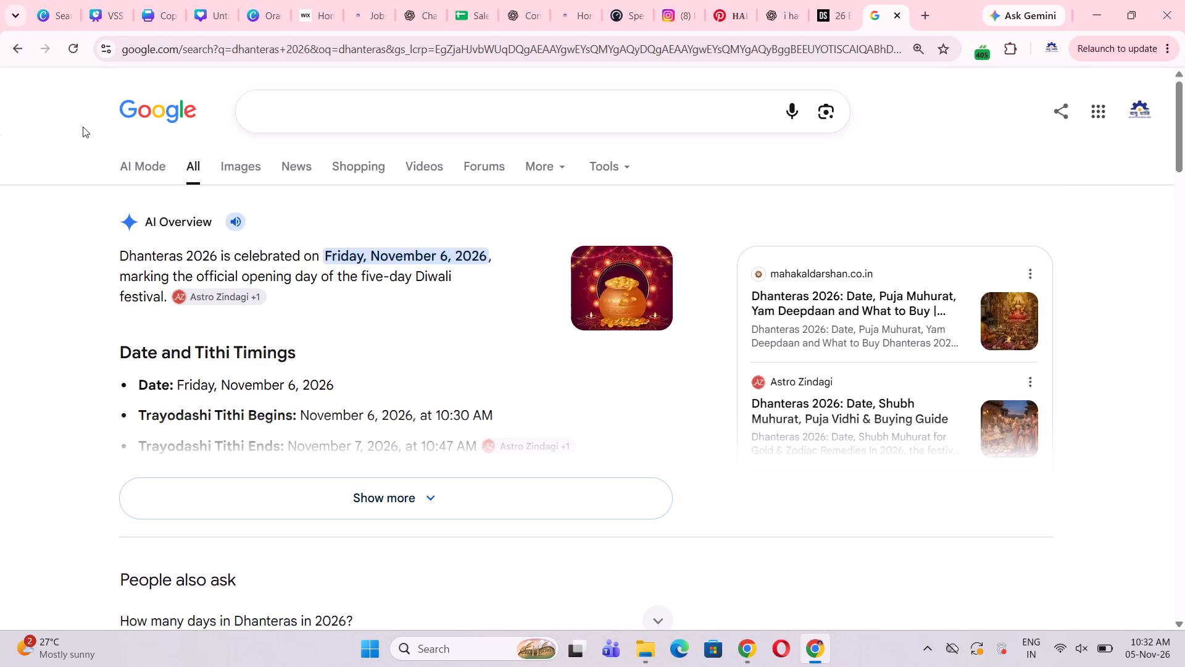
{"action": "left_click", "coordinate": [826, 4]}
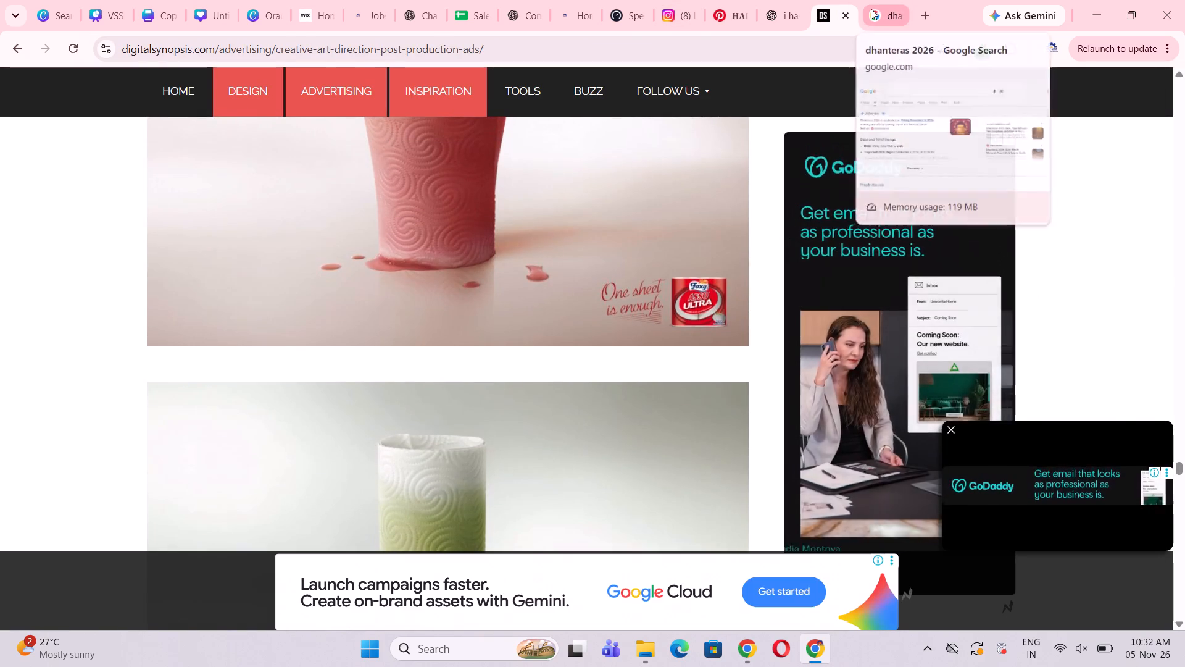
{"action": "left_click", "coordinate": [871, 9]}
{"action": "scroll", "coordinate": [324, 392], "scroll_direction": "down", "scroll_amount": 1}
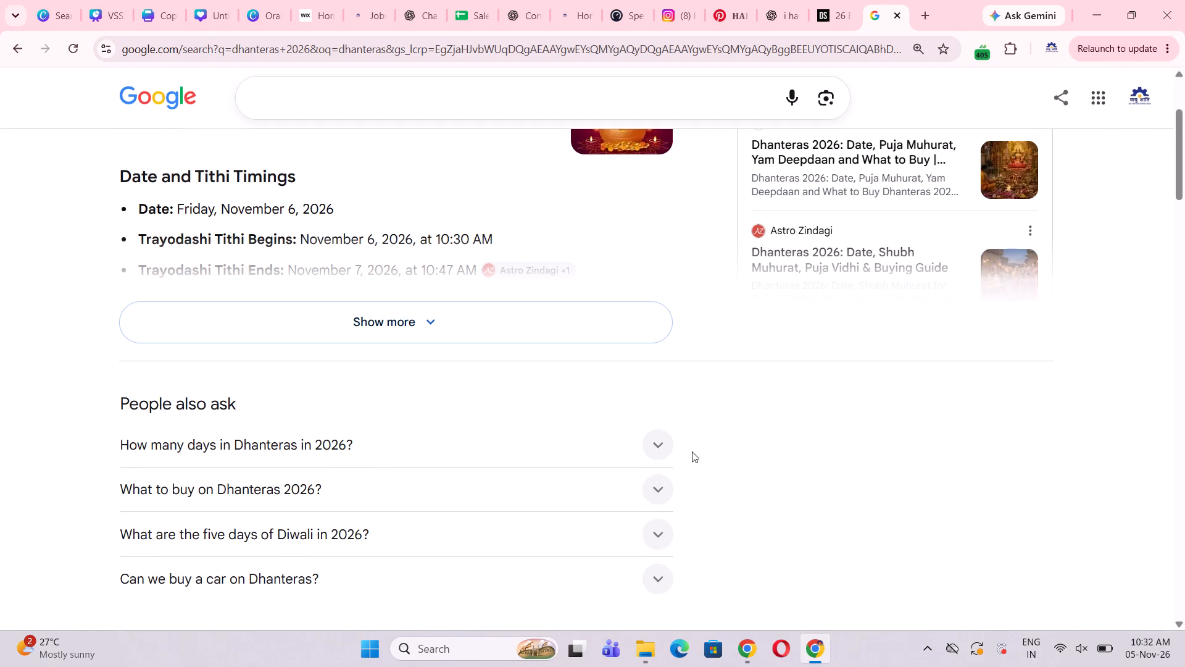
{"action": "left_click", "coordinate": [671, 443]}
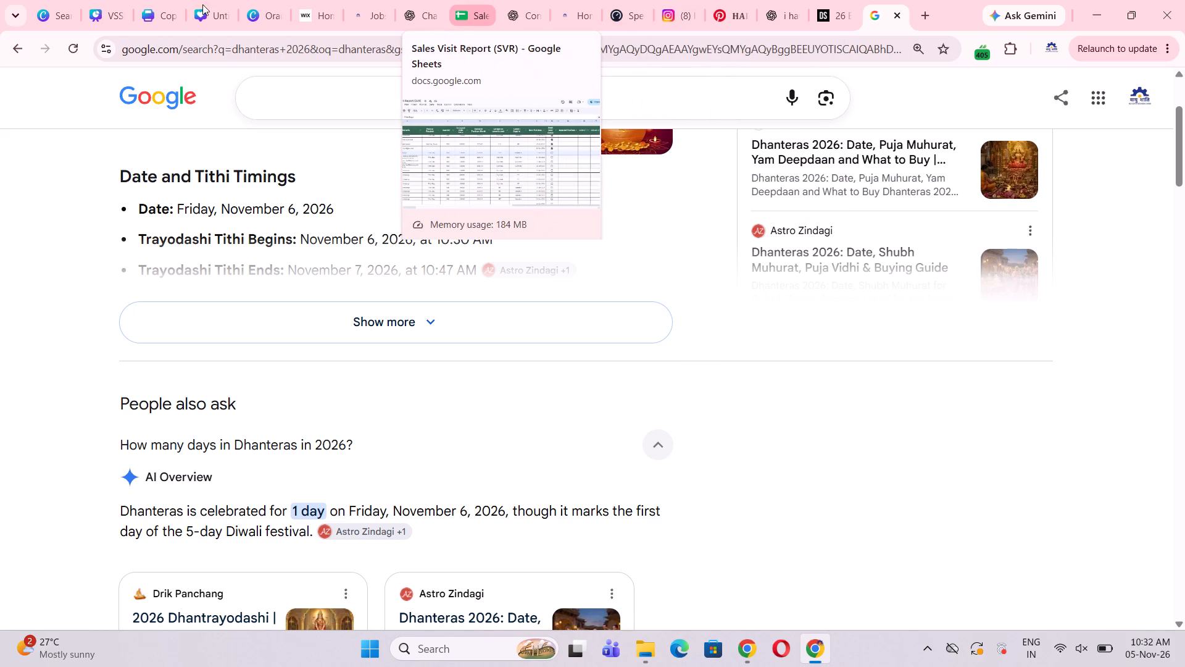
Return to the letter design and paint over the garbled marks before the date line's first slash with the grey pen.
{"action": "left_click", "coordinate": [229, 5]}
{"action": "left_click", "coordinate": [154, 0]}
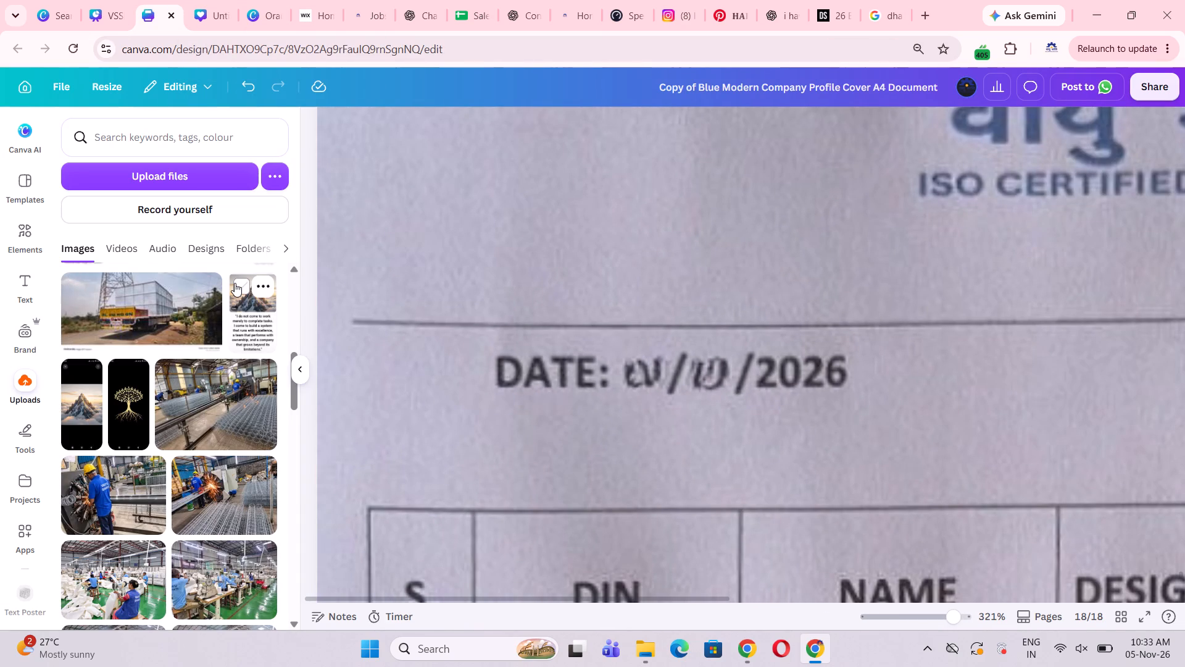
{"action": "left_click", "coordinate": [22, 427]}
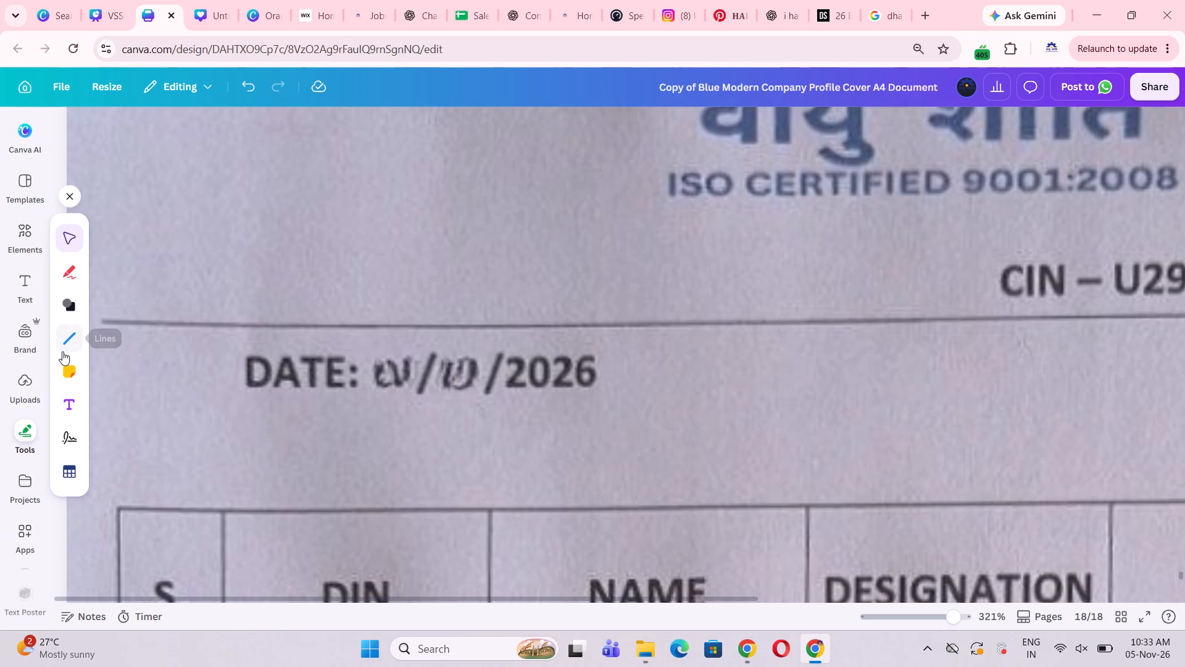
{"action": "left_click", "coordinate": [72, 263]}
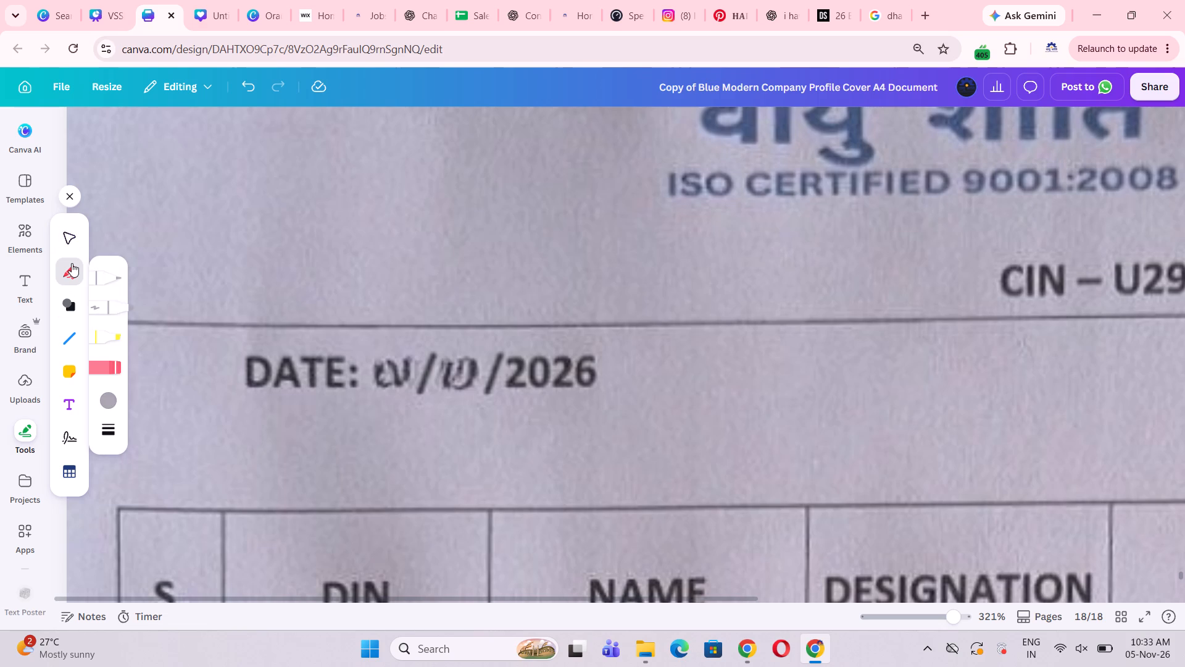
{"action": "left_click", "coordinate": [104, 280]}
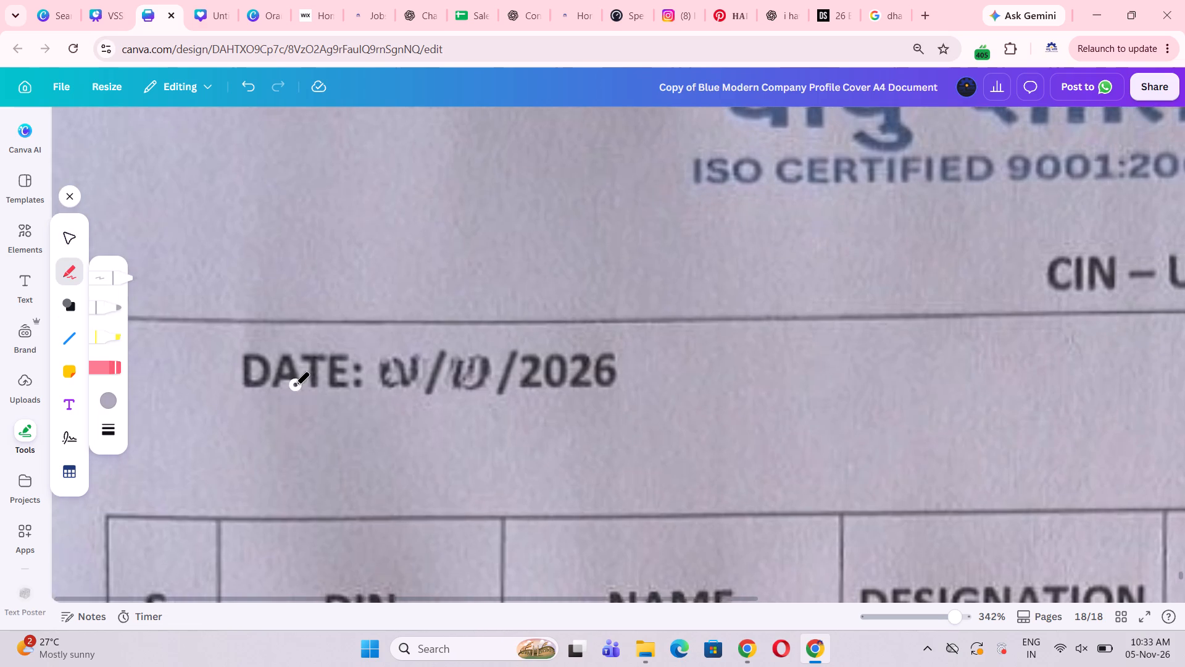
{"action": "left_click_drag", "start_coordinate": [441, 350], "coordinate": [428, 354]}
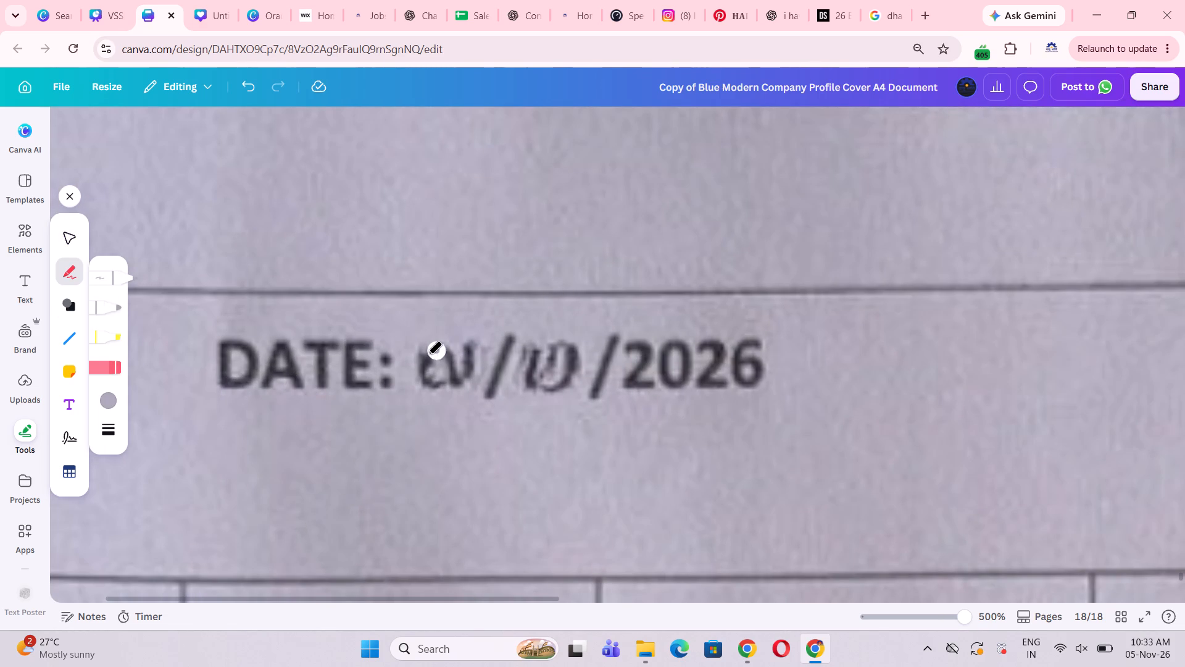
{"action": "left_click_drag", "start_coordinate": [428, 354], "coordinate": [428, 363]}
{"action": "left_click_drag", "start_coordinate": [428, 363], "coordinate": [430, 351]}
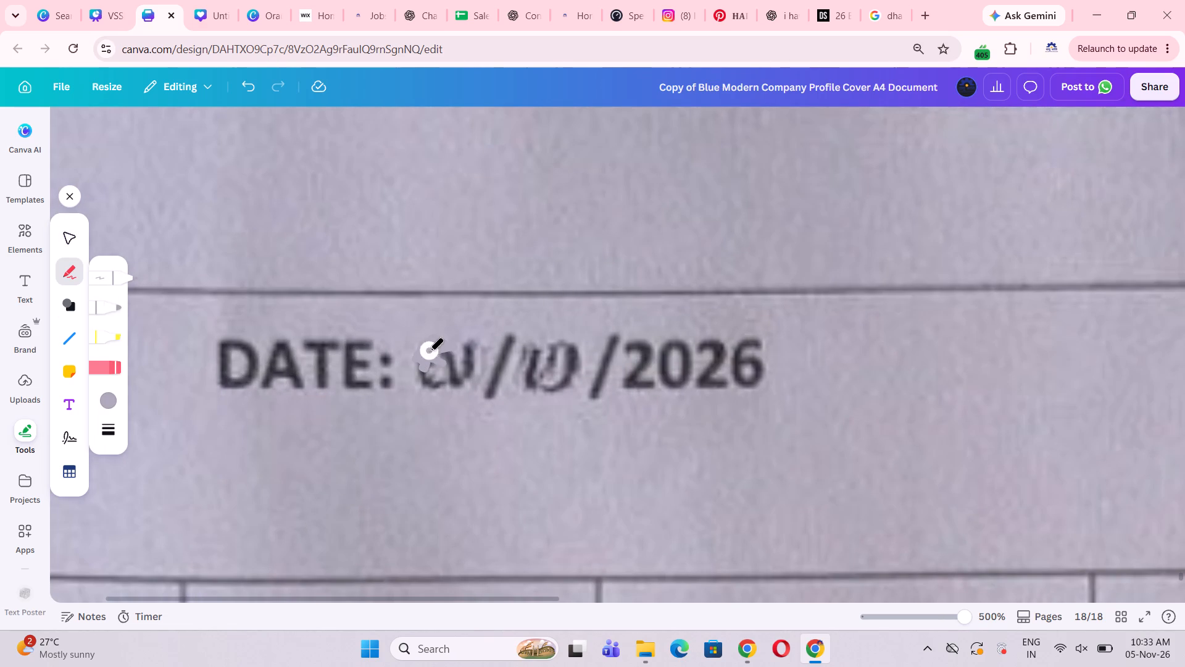
{"action": "left_click_drag", "start_coordinate": [430, 351], "coordinate": [465, 369]}
{"action": "left_click_drag", "start_coordinate": [465, 369], "coordinate": [447, 352]}
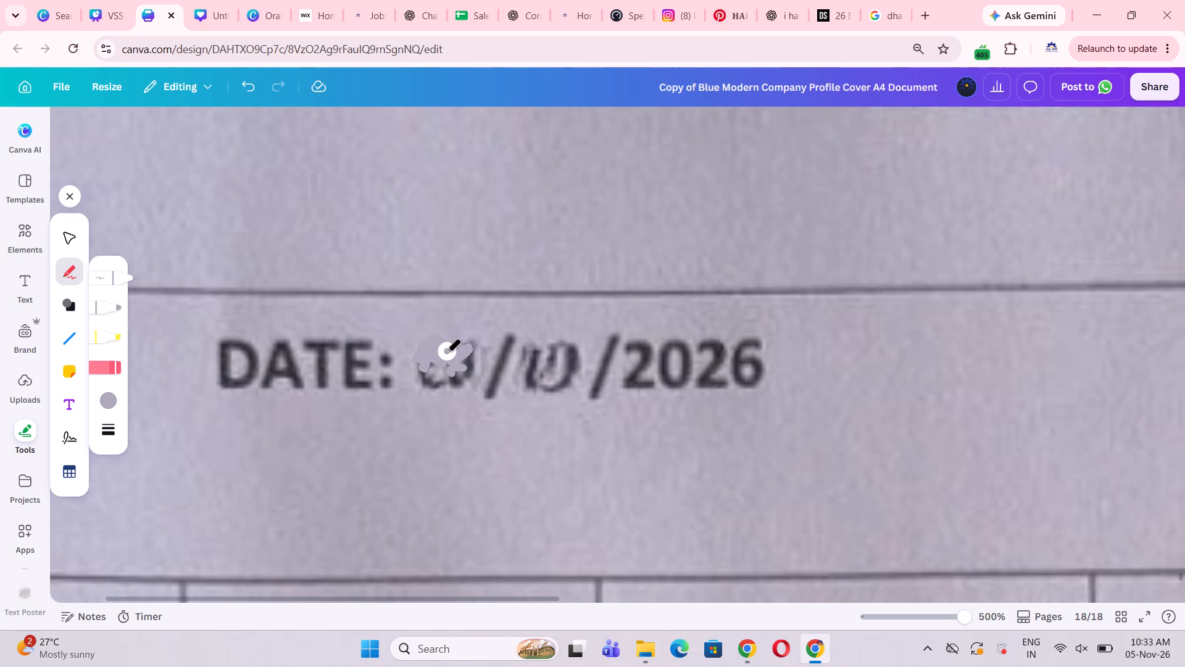
{"action": "left_click_drag", "start_coordinate": [447, 352], "coordinate": [472, 347]}
{"action": "left_click_drag", "start_coordinate": [472, 347], "coordinate": [480, 348]}
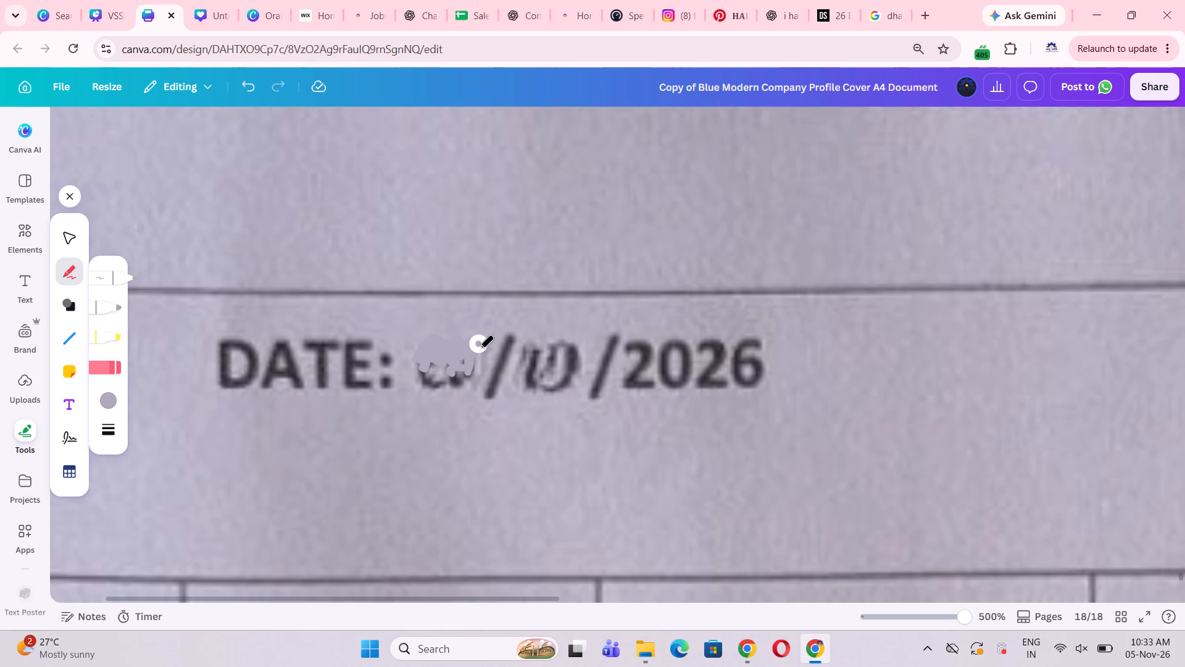
{"action": "left_click_drag", "start_coordinate": [480, 348], "coordinate": [433, 368]}
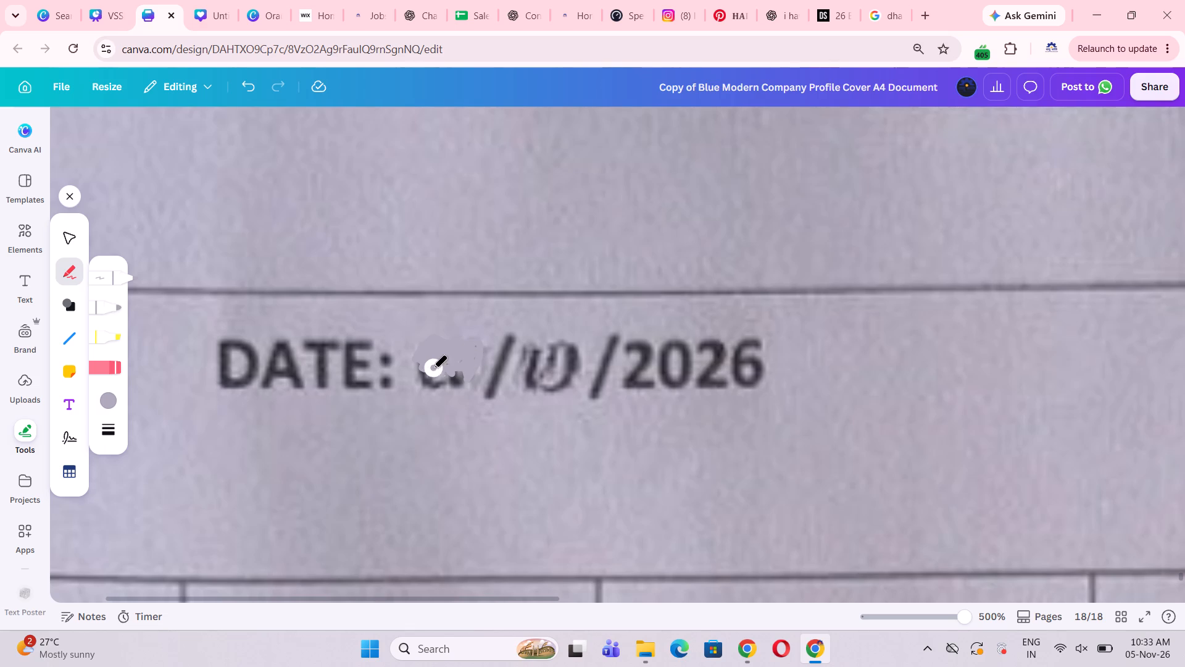
{"action": "left_click_drag", "start_coordinate": [433, 368], "coordinate": [467, 359]}
{"action": "left_click_drag", "start_coordinate": [467, 359], "coordinate": [460, 367]}
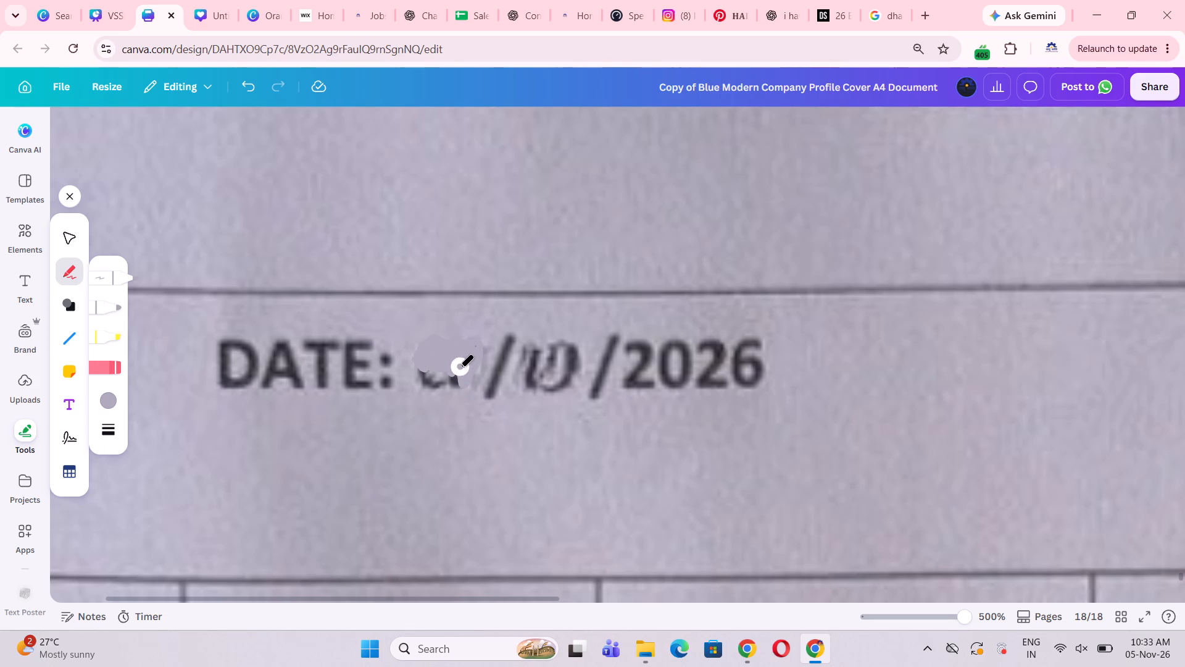
{"action": "left_click_drag", "start_coordinate": [460, 367], "coordinate": [417, 365]}
{"action": "left_click_drag", "start_coordinate": [417, 365], "coordinate": [439, 383]}
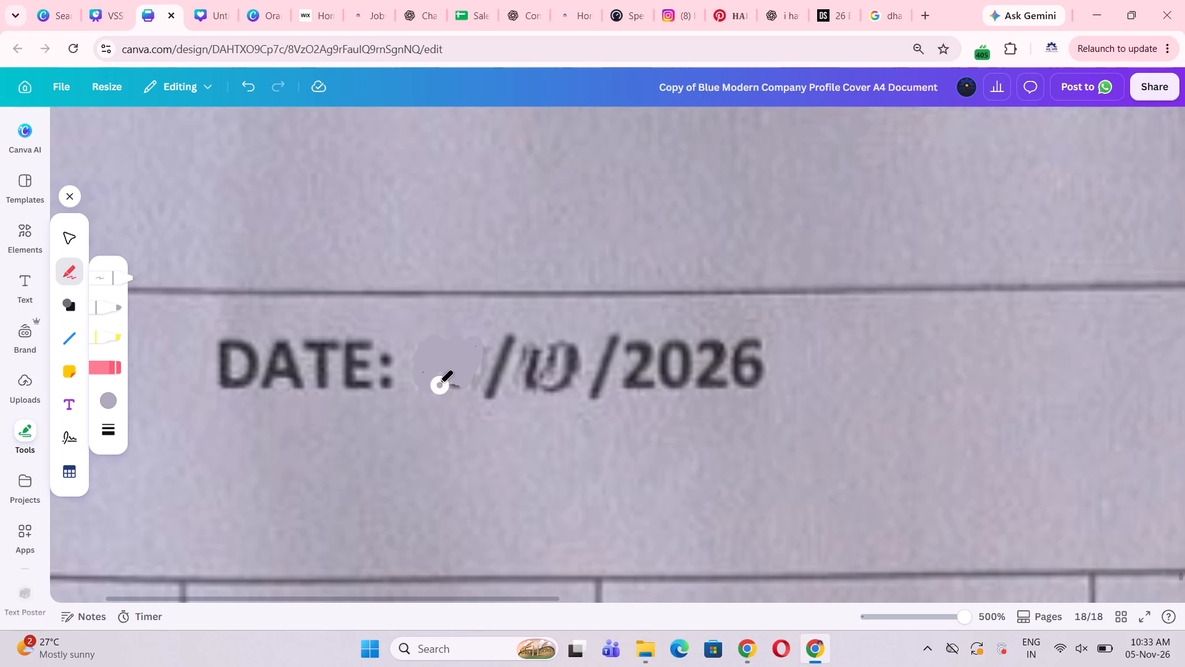
{"action": "left_click_drag", "start_coordinate": [439, 383], "coordinate": [423, 387]}
{"action": "left_click_drag", "start_coordinate": [423, 387], "coordinate": [456, 372]}
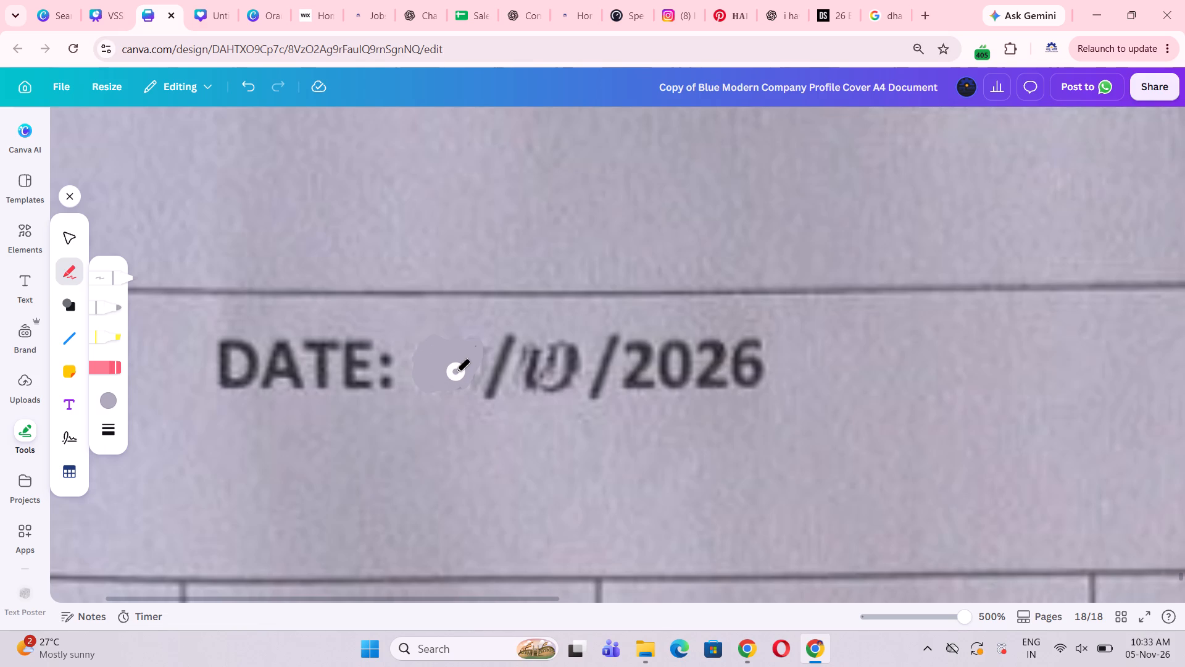
{"action": "left_click_drag", "start_coordinate": [456, 372], "coordinate": [483, 345]}
{"action": "left_click_drag", "start_coordinate": [483, 345], "coordinate": [464, 391]}
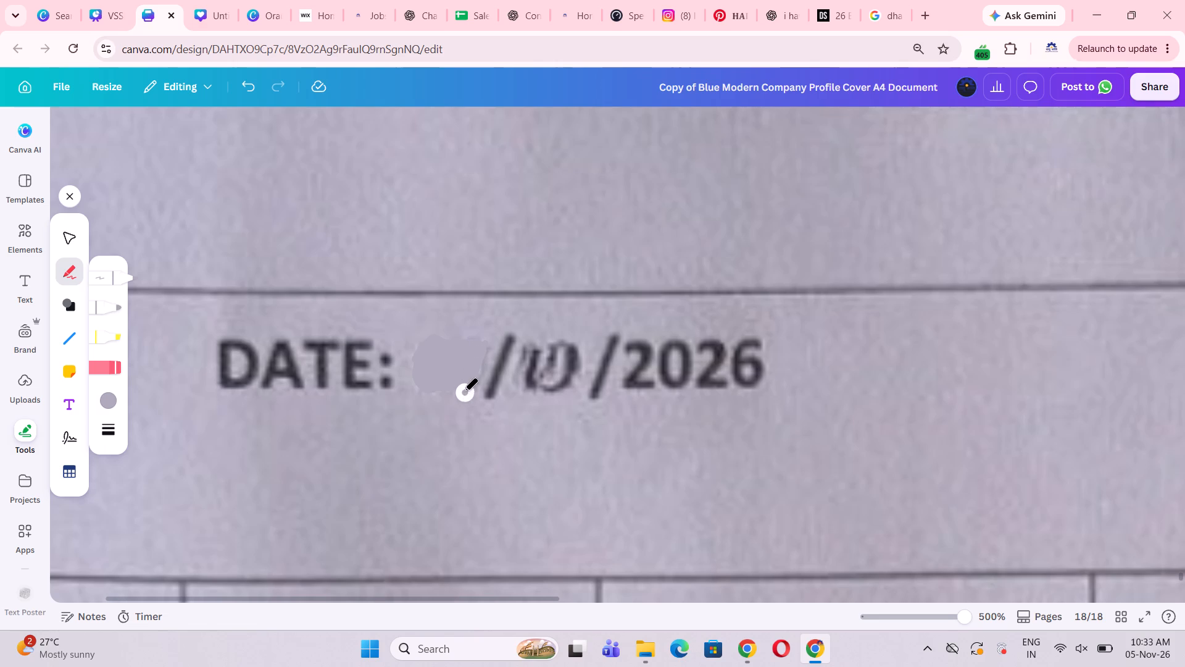
{"action": "left_click_drag", "start_coordinate": [464, 391], "coordinate": [489, 339]}
{"action": "left_click_drag", "start_coordinate": [489, 339], "coordinate": [427, 393]}
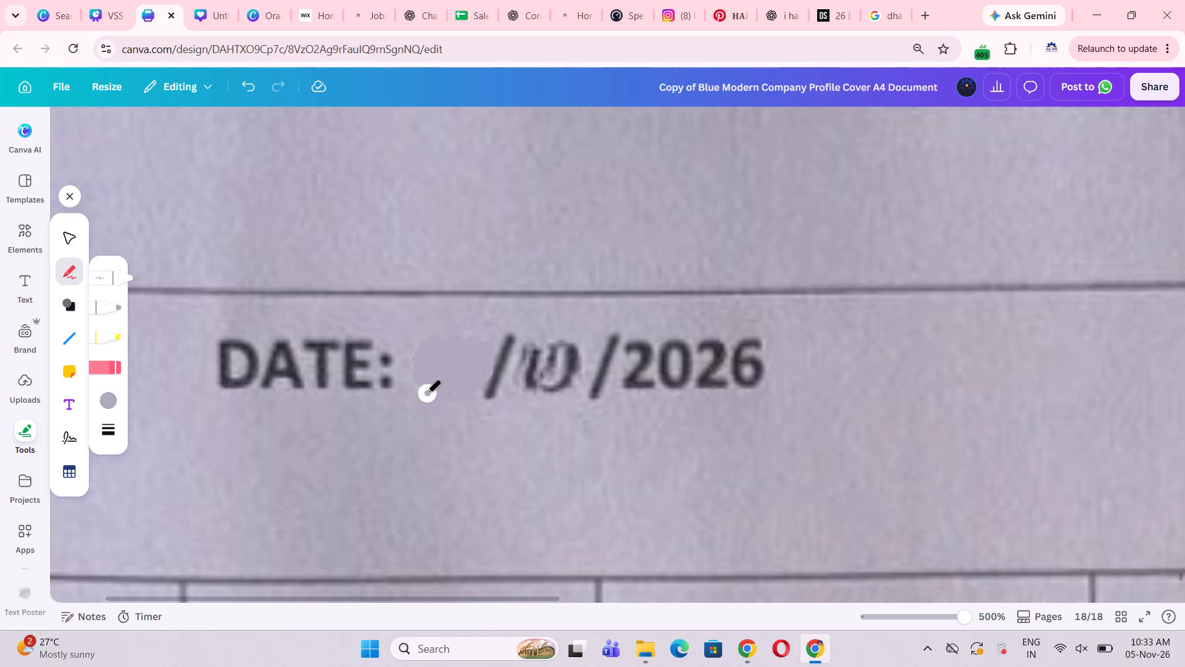
{"action": "left_click_drag", "start_coordinate": [427, 393], "coordinate": [420, 386]}
Fill out the grey pen patch before the date line's first slash, along its lower edge and up to the slash.
{"action": "left_click_drag", "start_coordinate": [420, 386], "coordinate": [484, 333]}
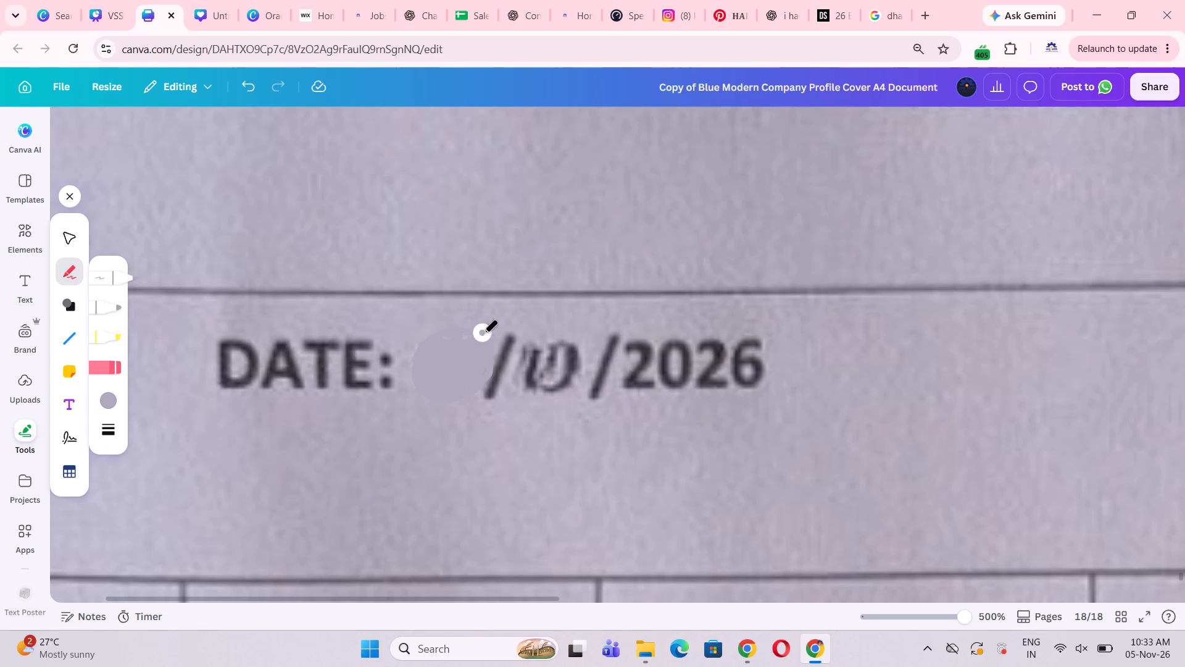
{"action": "left_click_drag", "start_coordinate": [484, 333], "coordinate": [461, 340]}
{"action": "left_click", "coordinate": [486, 369]}
Paint over the left and lower parts of the garbled month between the date line's two slashes with the grey pen.
{"action": "left_click", "coordinate": [543, 353]}
{"action": "left_click_drag", "start_coordinate": [542, 359], "coordinate": [533, 371]}
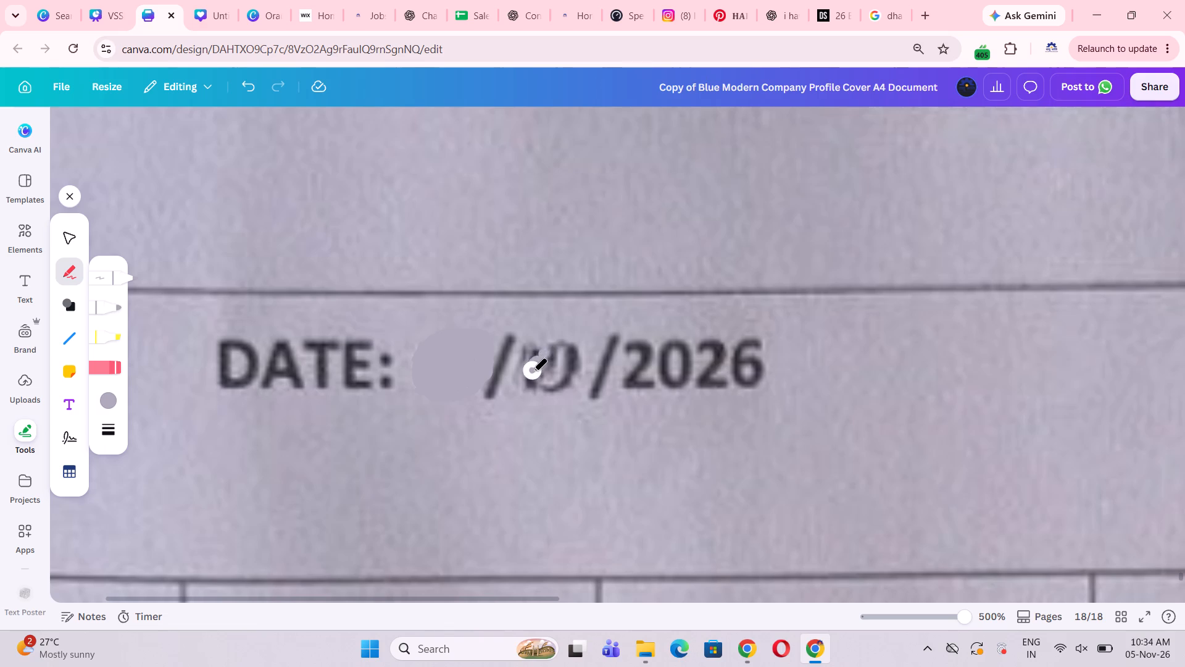
{"action": "left_click_drag", "start_coordinate": [533, 371], "coordinate": [516, 374]}
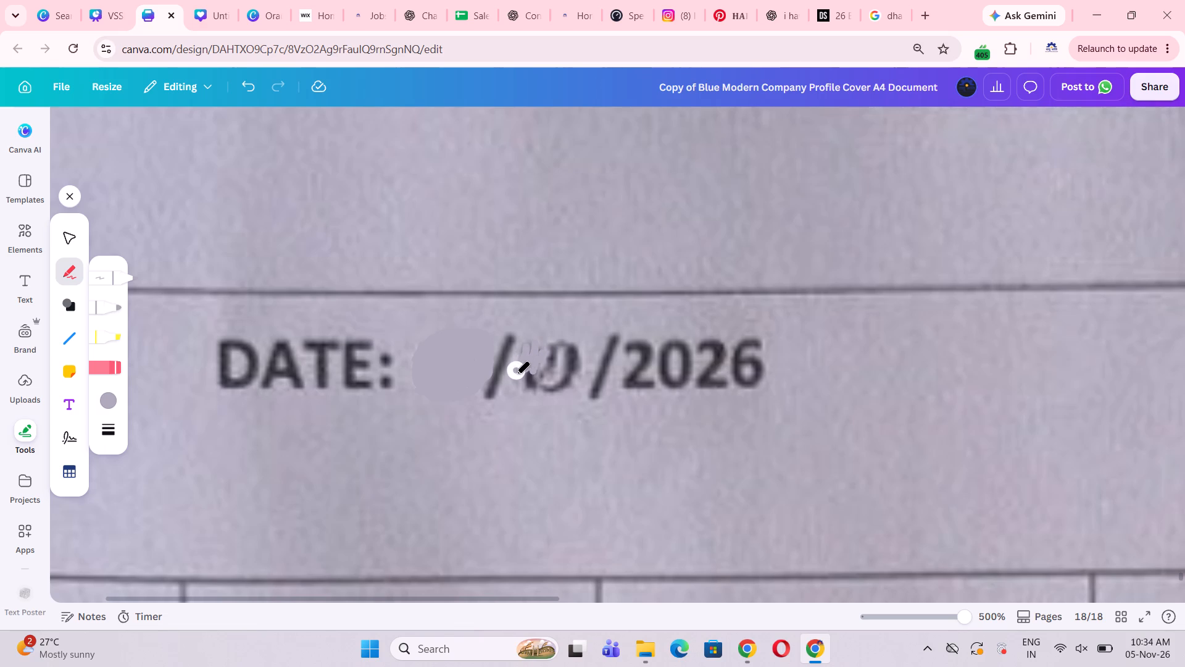
{"action": "left_click_drag", "start_coordinate": [516, 374], "coordinate": [522, 388]}
{"action": "left_click_drag", "start_coordinate": [522, 388], "coordinate": [533, 374]}
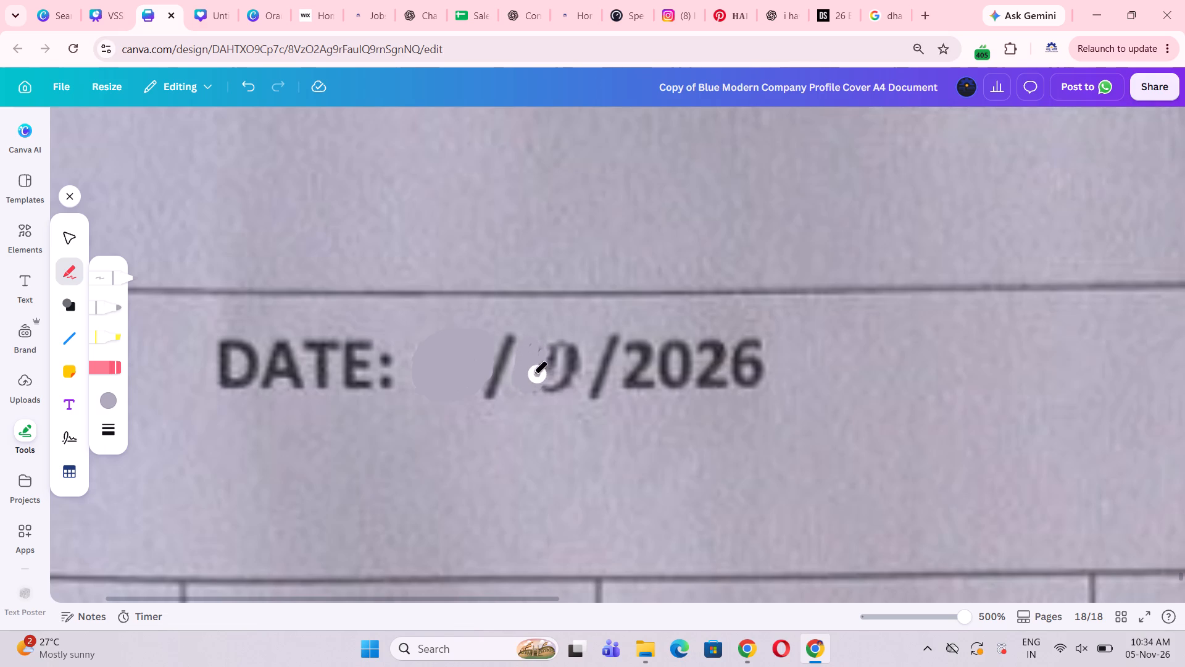
{"action": "left_click_drag", "start_coordinate": [533, 374], "coordinate": [524, 392]}
{"action": "left_click_drag", "start_coordinate": [524, 392], "coordinate": [576, 369]}
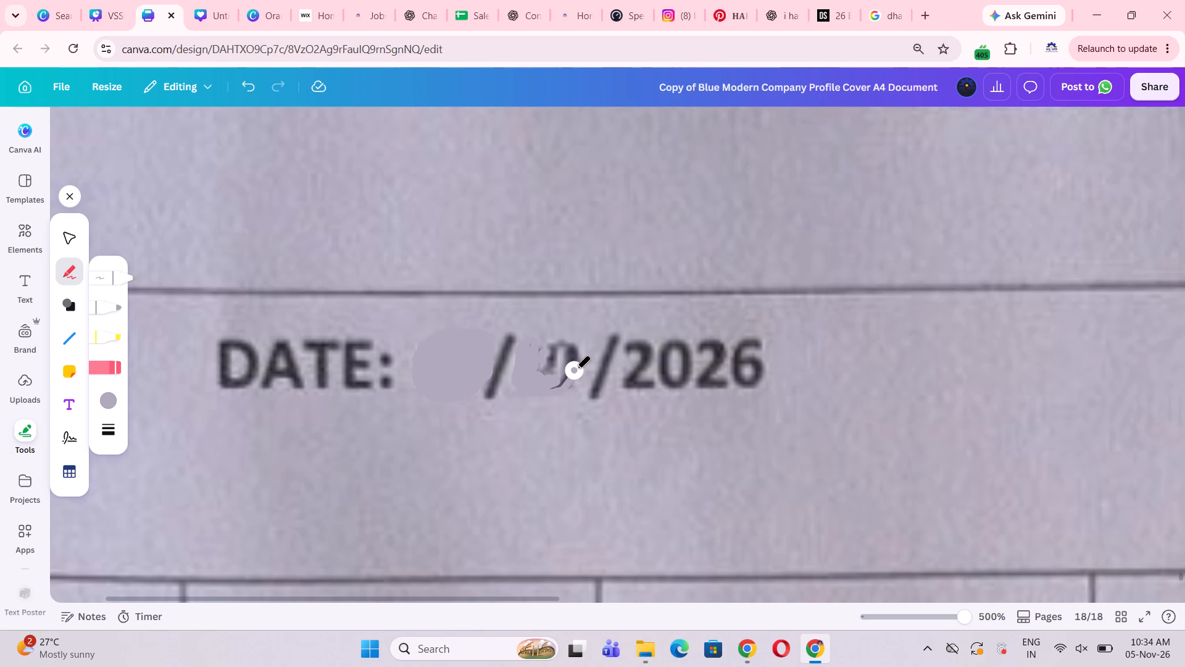
{"action": "left_click_drag", "start_coordinate": [576, 369], "coordinate": [577, 358]}
{"action": "left_click_drag", "start_coordinate": [577, 358], "coordinate": [556, 392]}
{"action": "left_click_drag", "start_coordinate": [556, 392], "coordinate": [559, 379]}
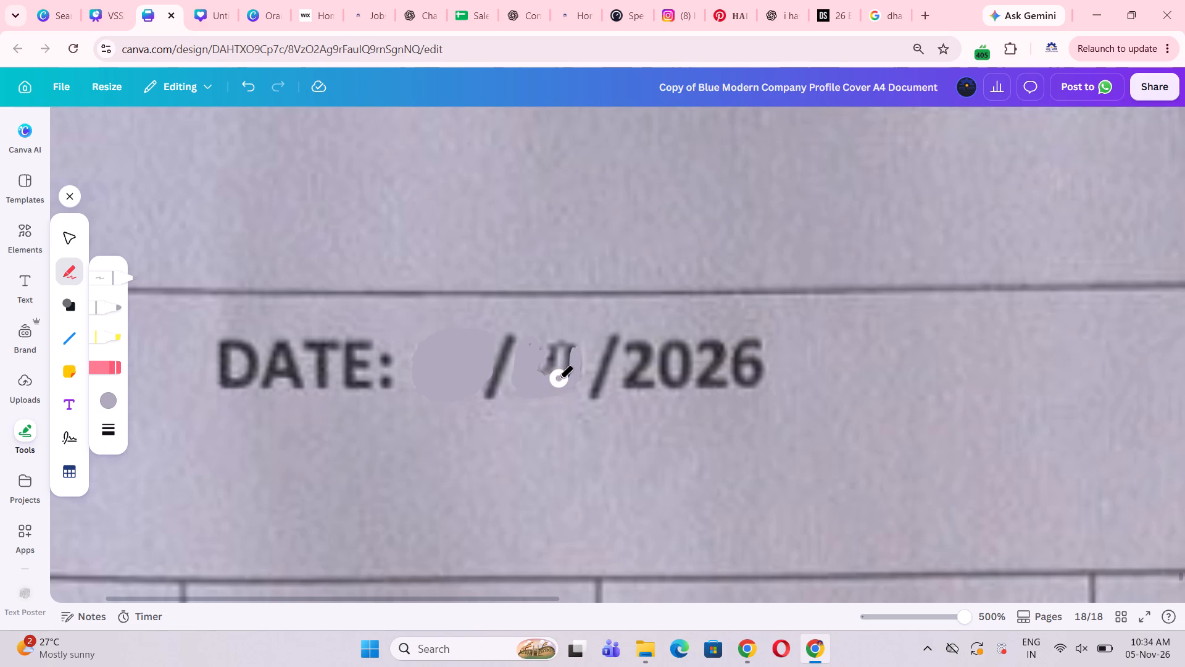
{"action": "left_click_drag", "start_coordinate": [559, 379], "coordinate": [539, 369]}
Cover the remaining upper strokes and specks of the month between the slashes with the grey pen and finish drawing.
{"action": "left_click_drag", "start_coordinate": [539, 369], "coordinate": [553, 354]}
{"action": "left_click_drag", "start_coordinate": [553, 354], "coordinate": [576, 343]}
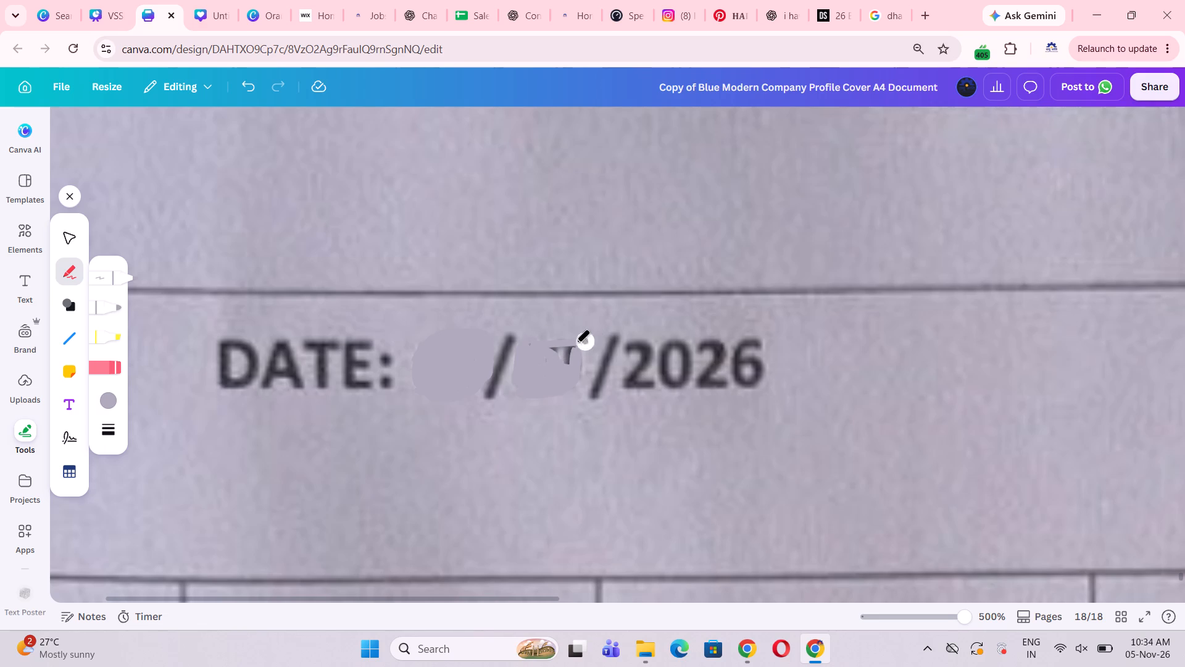
{"action": "left_click_drag", "start_coordinate": [576, 343], "coordinate": [548, 350]}
{"action": "left_click_drag", "start_coordinate": [548, 350], "coordinate": [573, 356]}
{"action": "left_click_drag", "start_coordinate": [573, 356], "coordinate": [534, 349]}
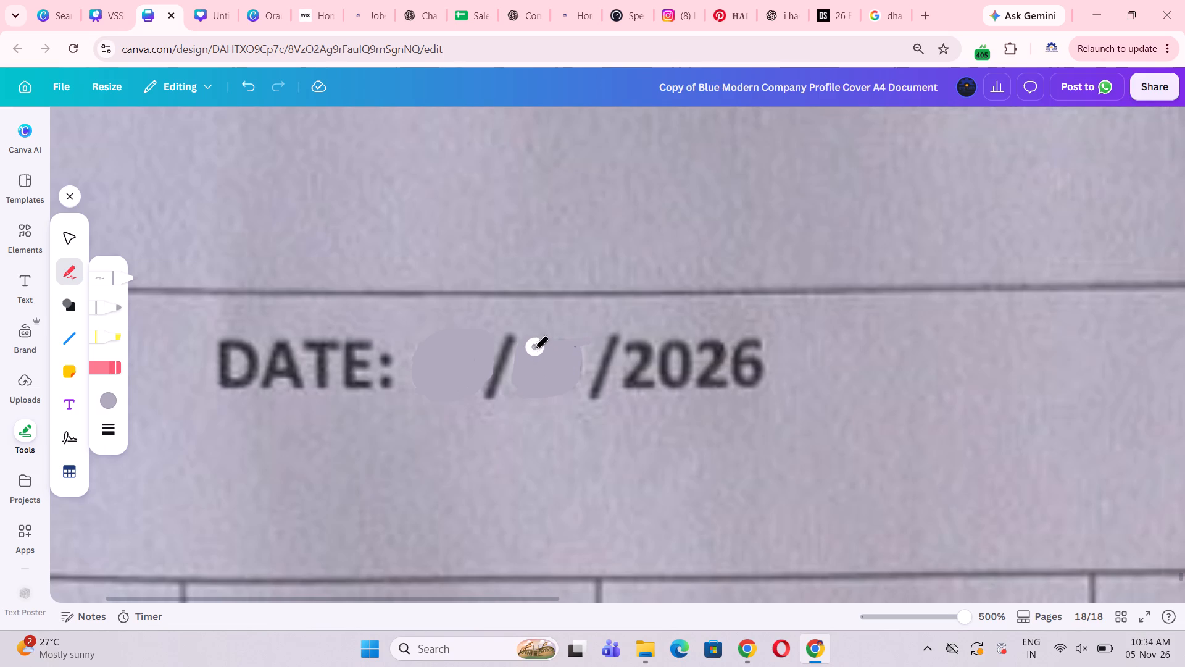
{"action": "left_click_drag", "start_coordinate": [534, 349], "coordinate": [553, 338]}
{"action": "left_click_drag", "start_coordinate": [553, 338], "coordinate": [577, 377]}
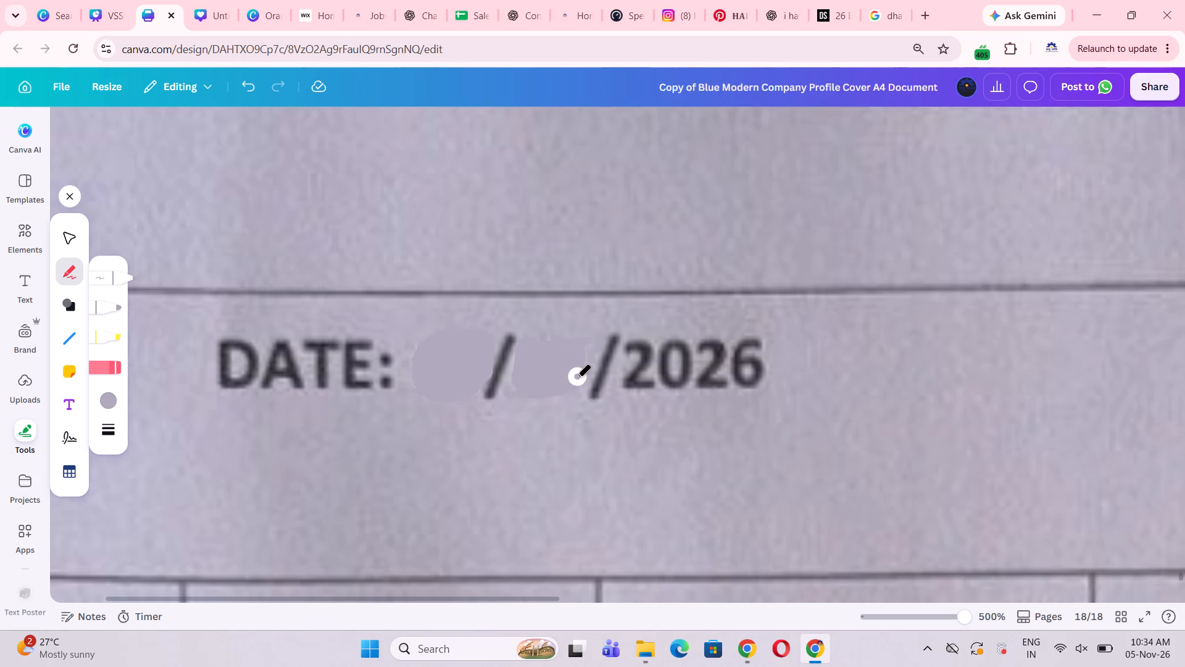
{"action": "left_click_drag", "start_coordinate": [577, 377], "coordinate": [572, 384]}
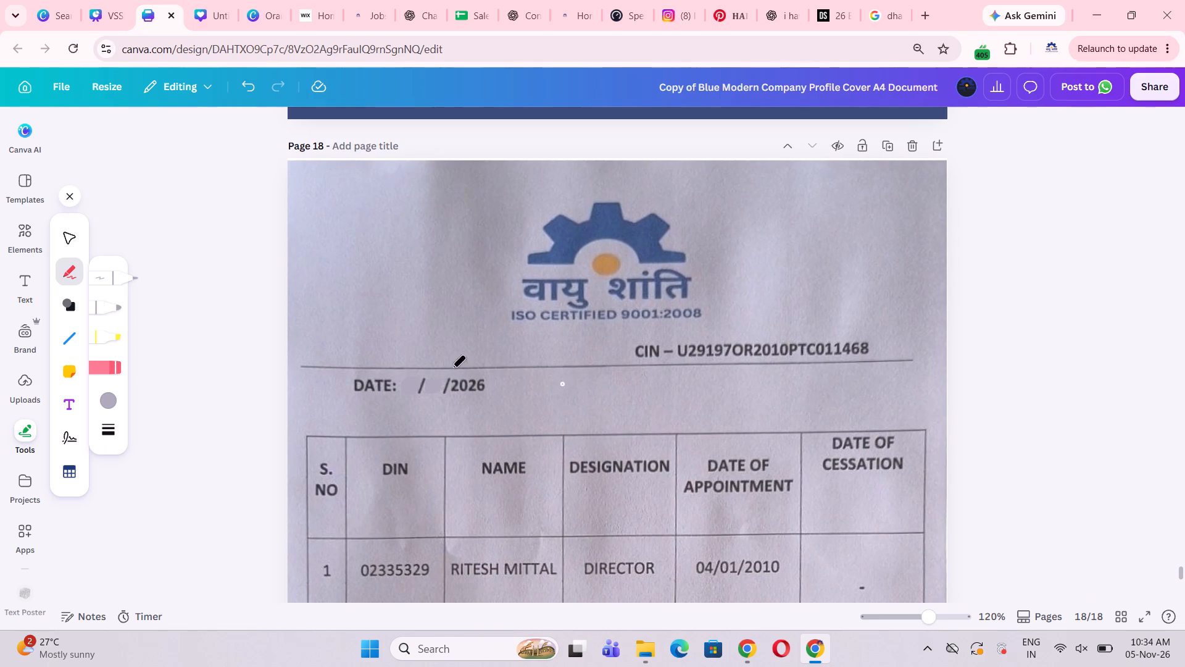
{"action": "left_click", "coordinate": [69, 204]}
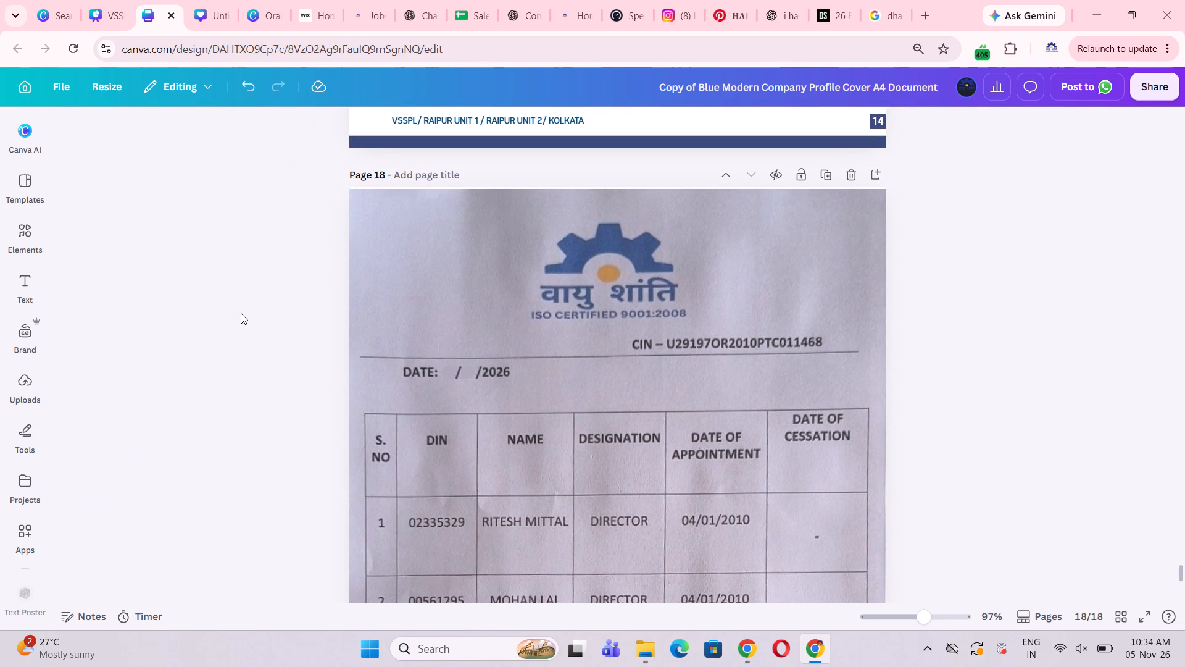
Add a text box reading "05 11" just above the date line on page 18.
{"action": "left_click", "coordinate": [33, 295]}
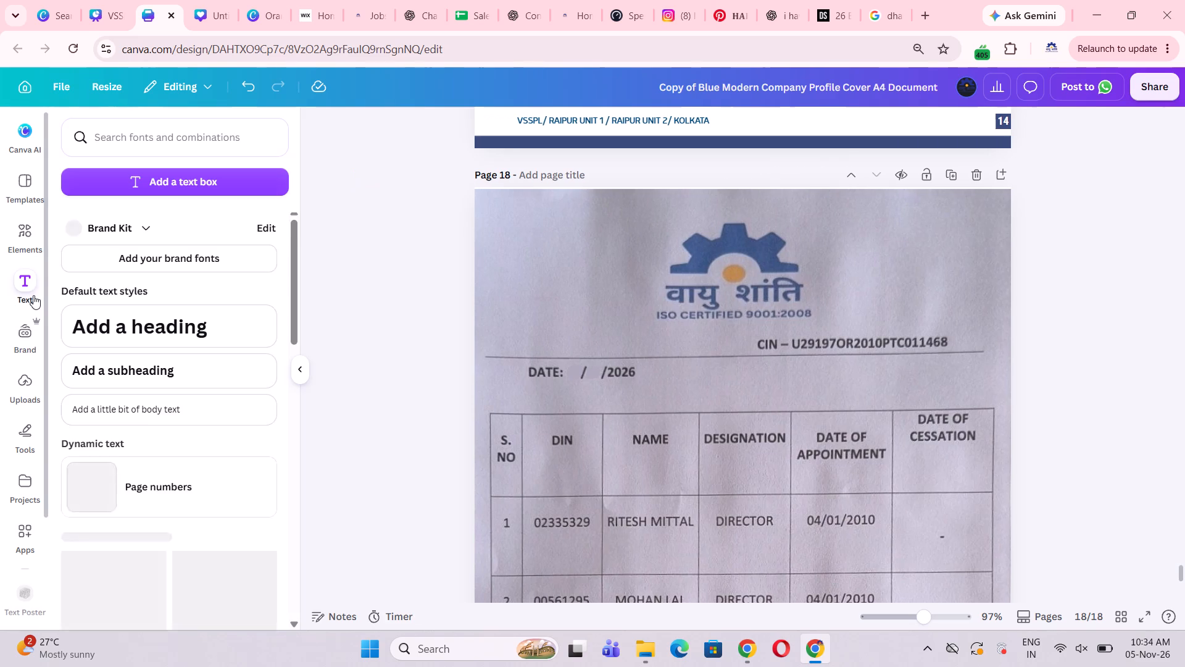
{"action": "left_click", "coordinate": [239, 182]}
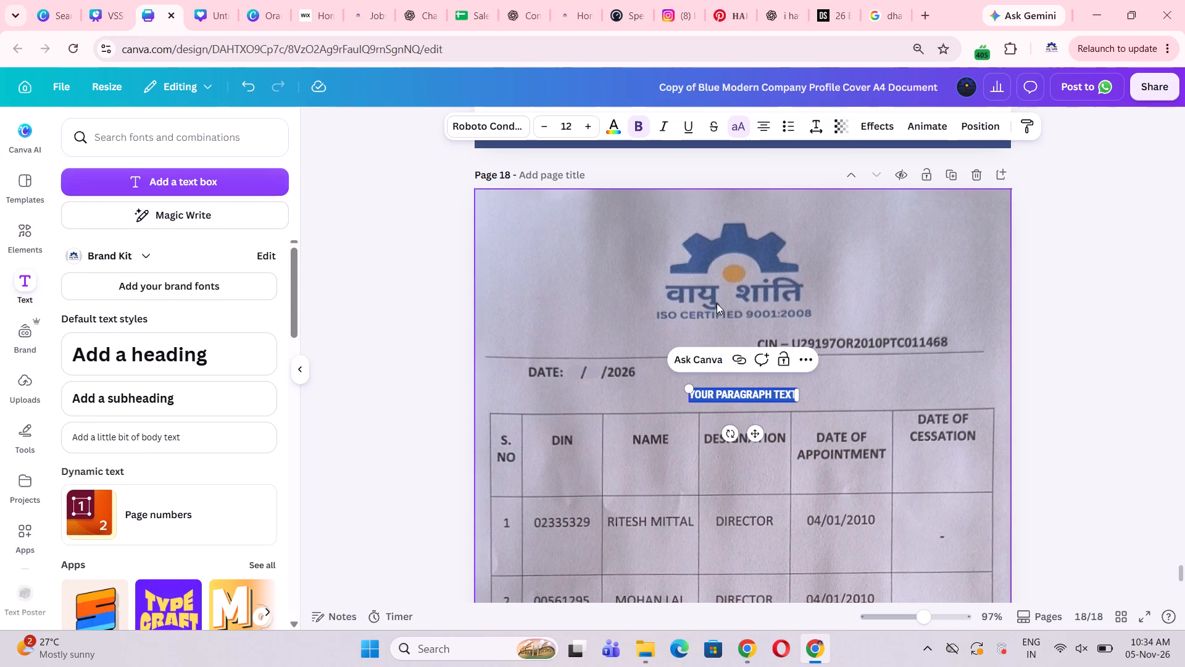
{"action": "scroll", "coordinate": [717, 303], "scroll_direction": "up", "scroll_amount": 1}
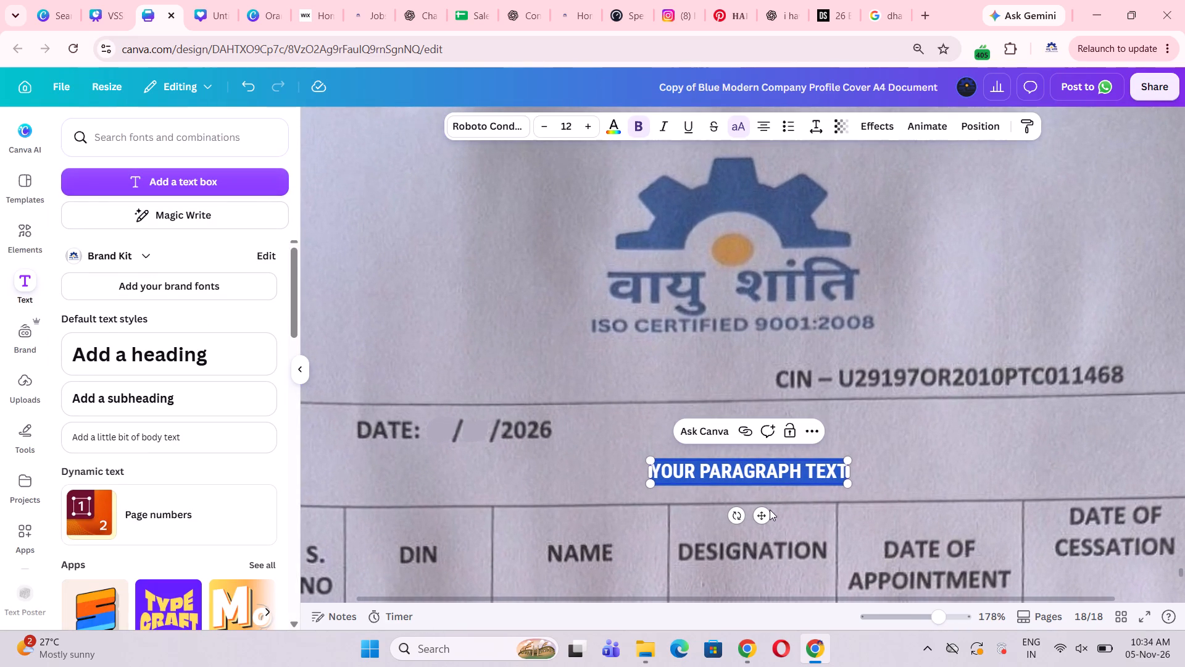
{"action": "left_click_drag", "start_coordinate": [766, 514], "coordinate": [493, 420]}
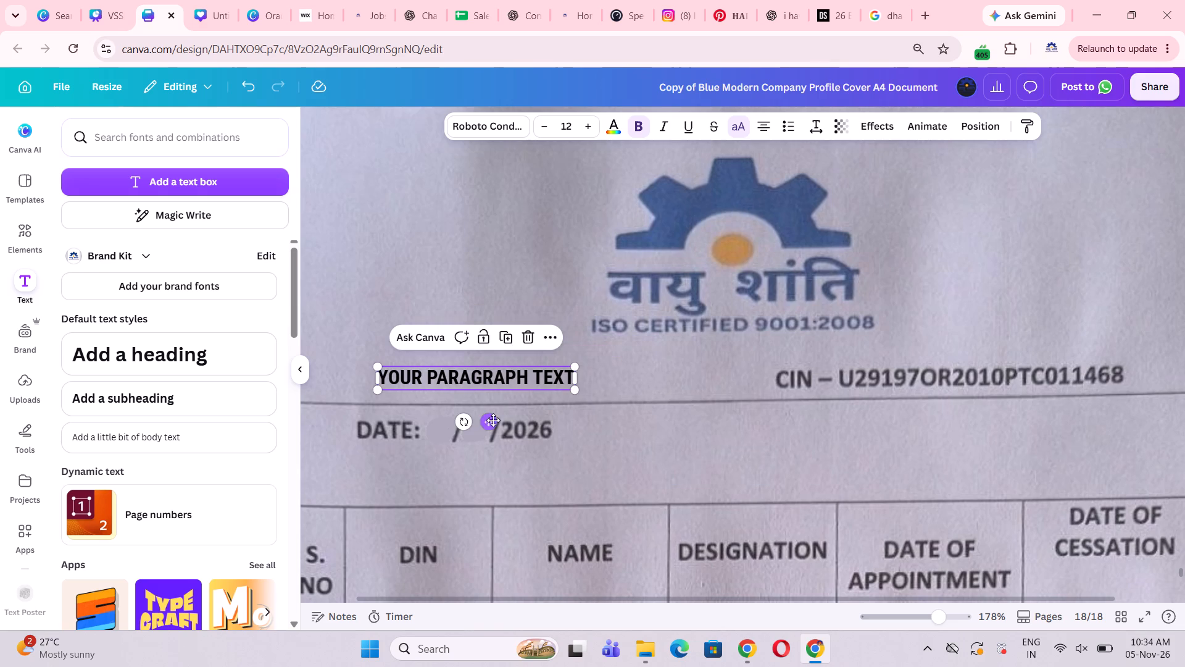
{"action": "double_click", "coordinate": [491, 377]}
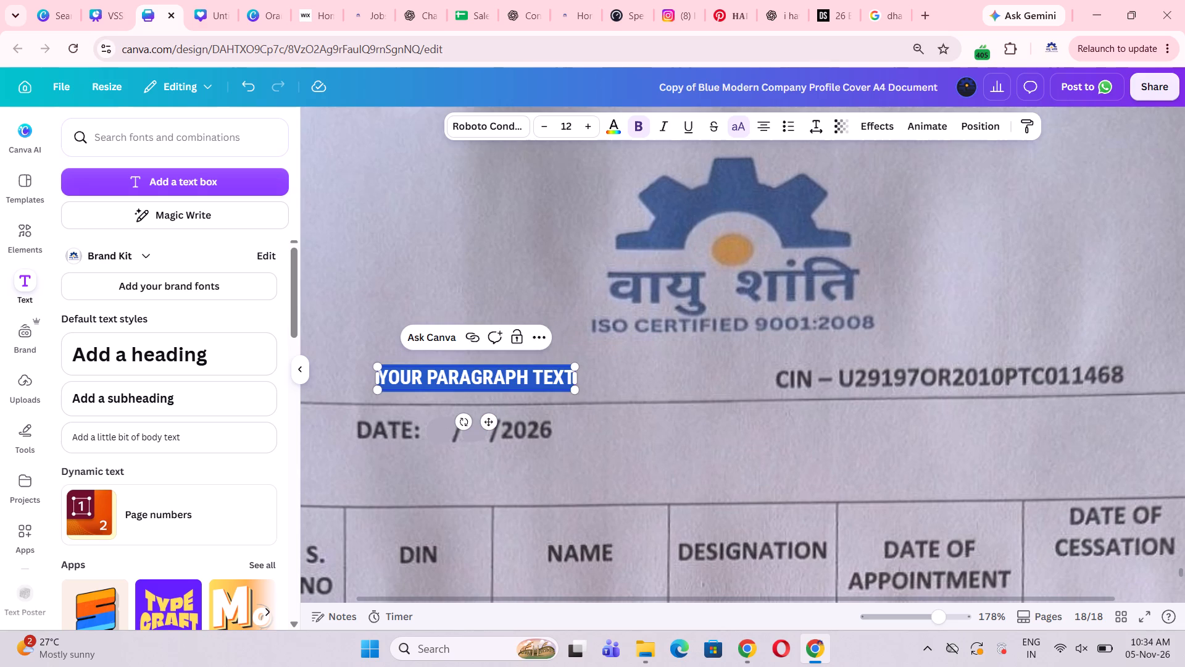
{"action": "key", "text": "BackSpace"}
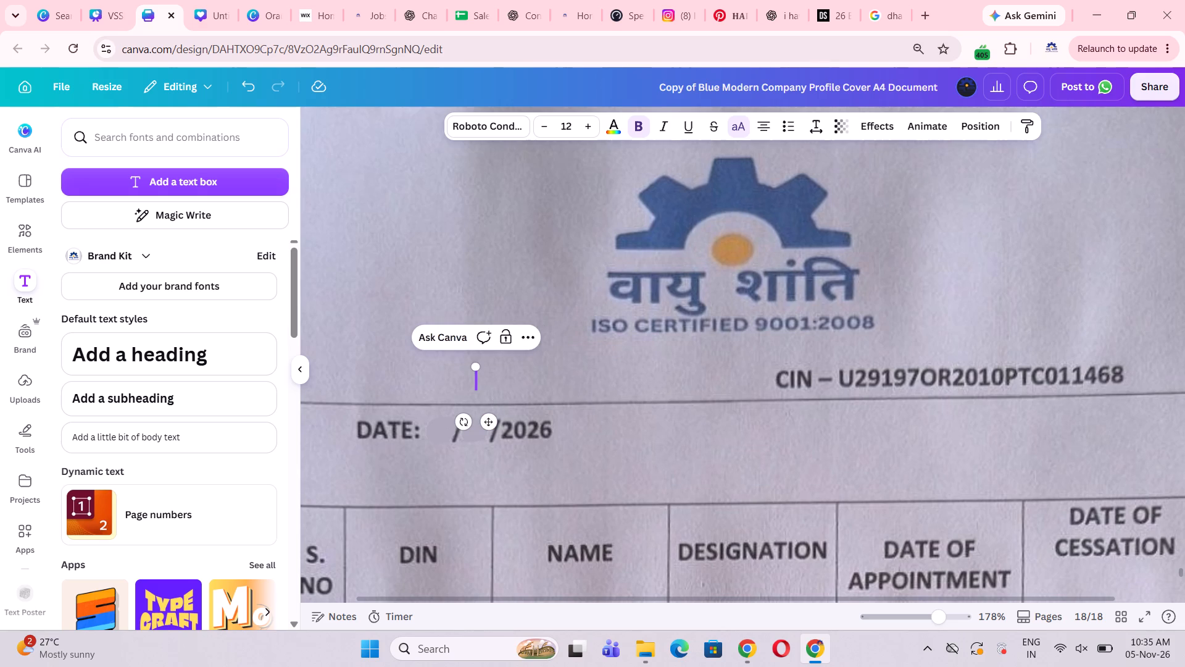
{"action": "type", "text": "05"}
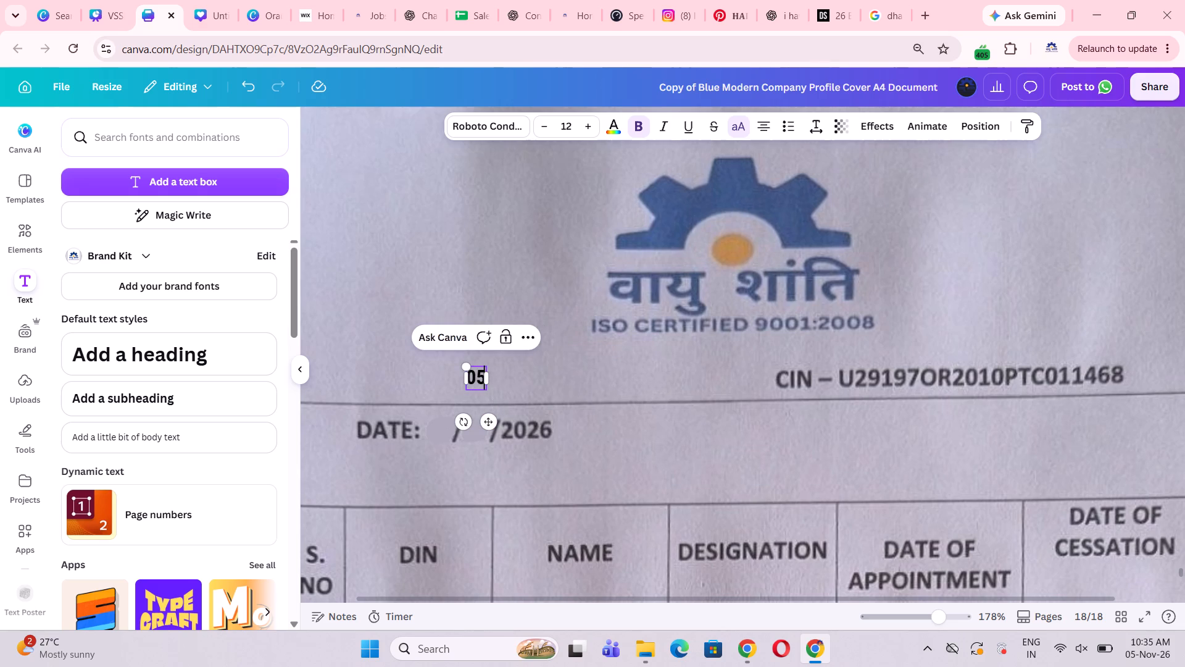
{"action": "key", "text": "space"}
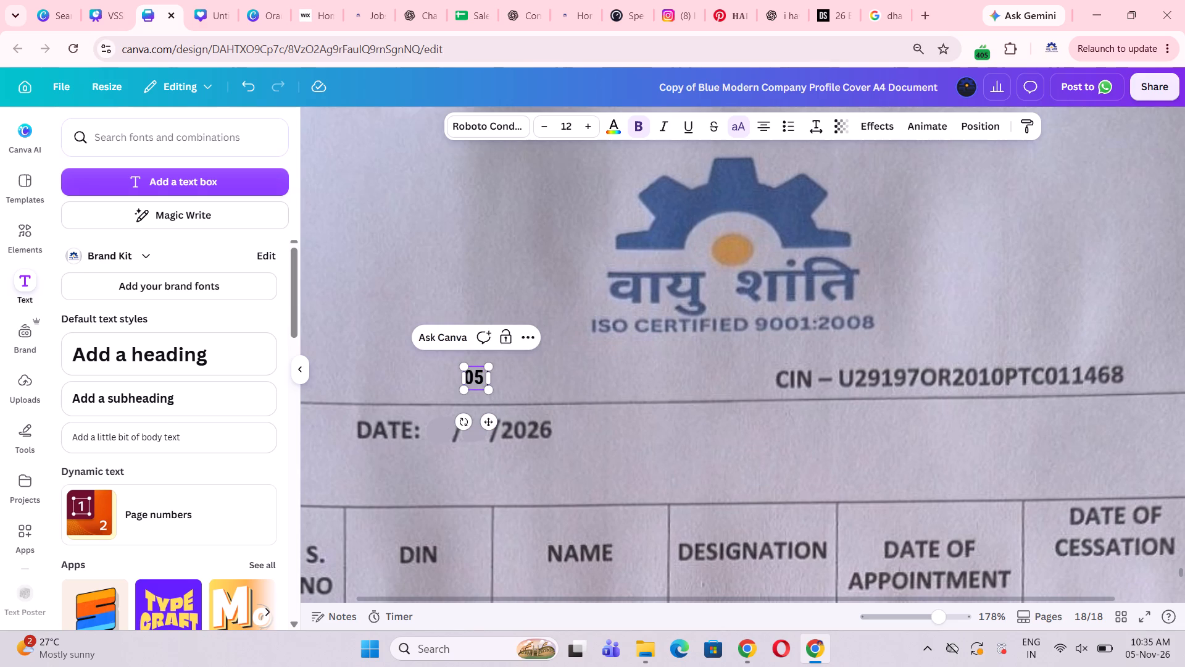
{"action": "type", "text": "11"}
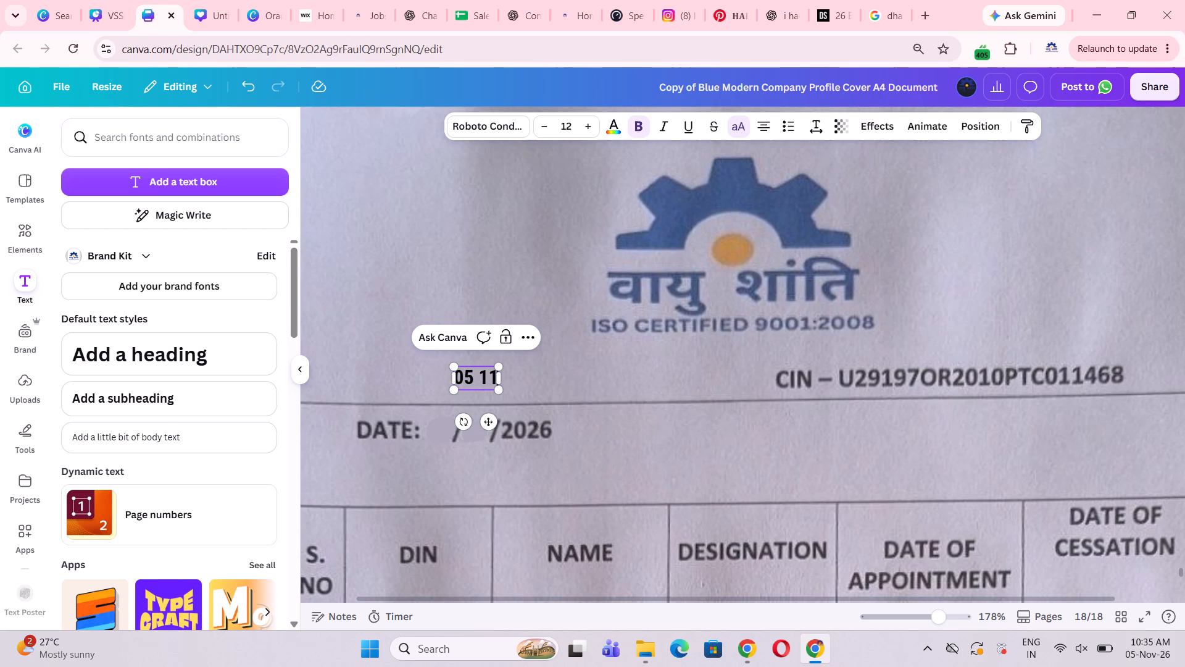
Change the font of the "05 11" text to DM Sans.
{"action": "scroll", "coordinate": [595, 447], "scroll_direction": "down", "scroll_amount": 1}
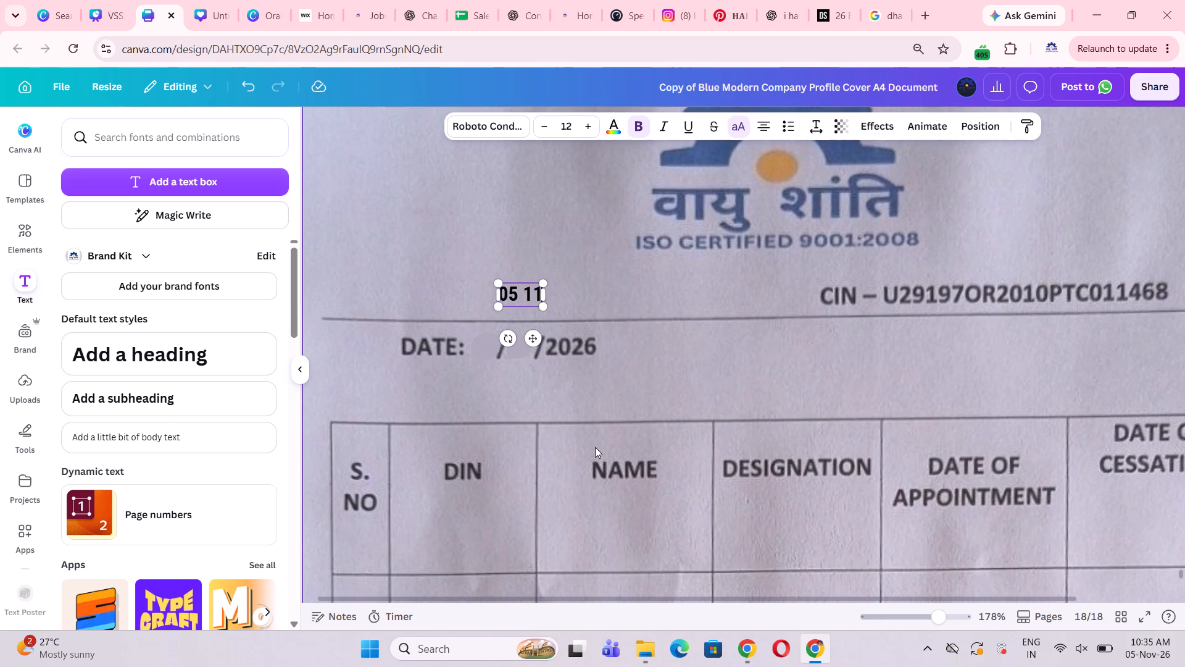
{"action": "left_click", "coordinate": [691, 303]}
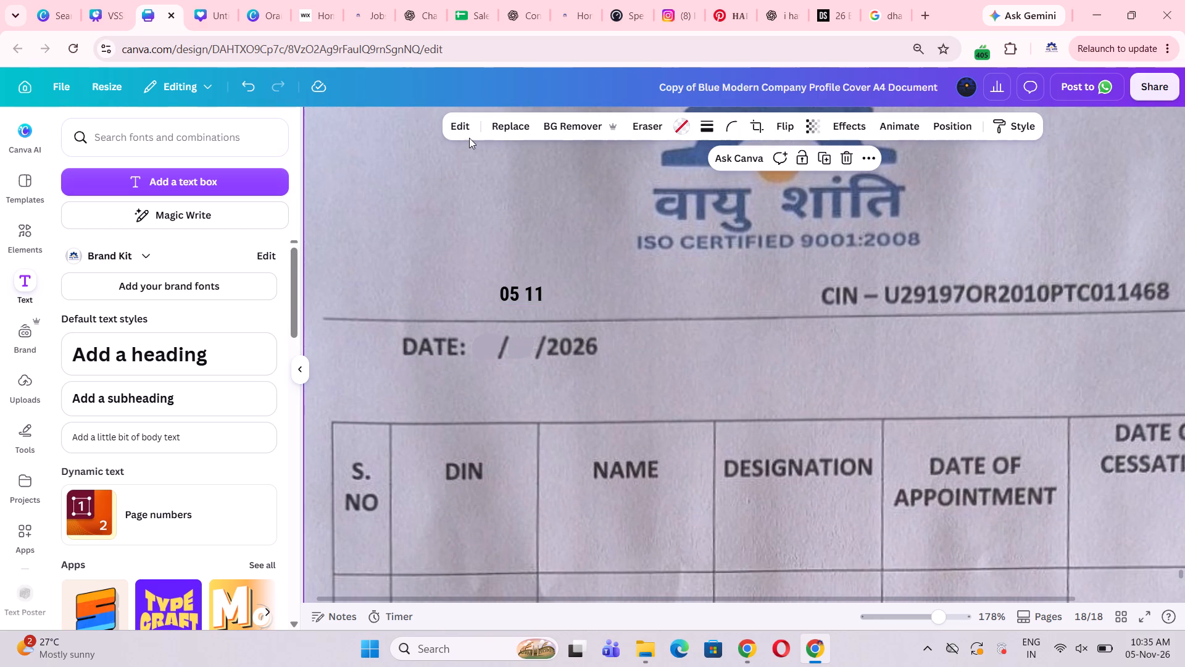
{"action": "left_click", "coordinate": [501, 301]}
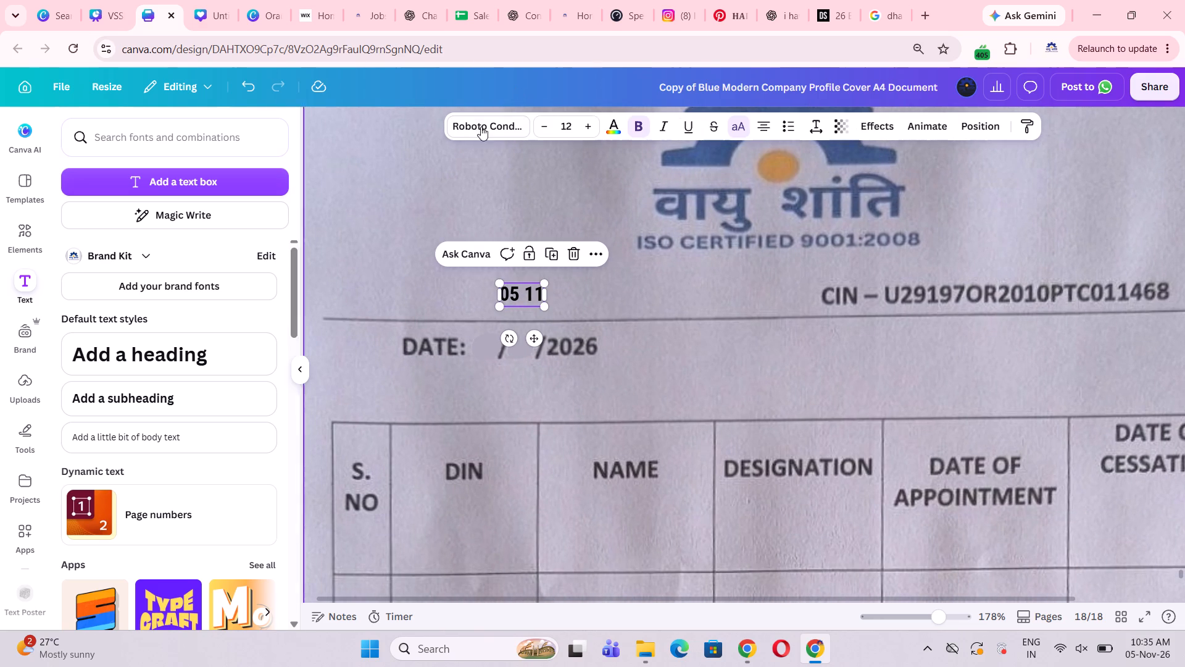
{"action": "left_click", "coordinate": [489, 115]}
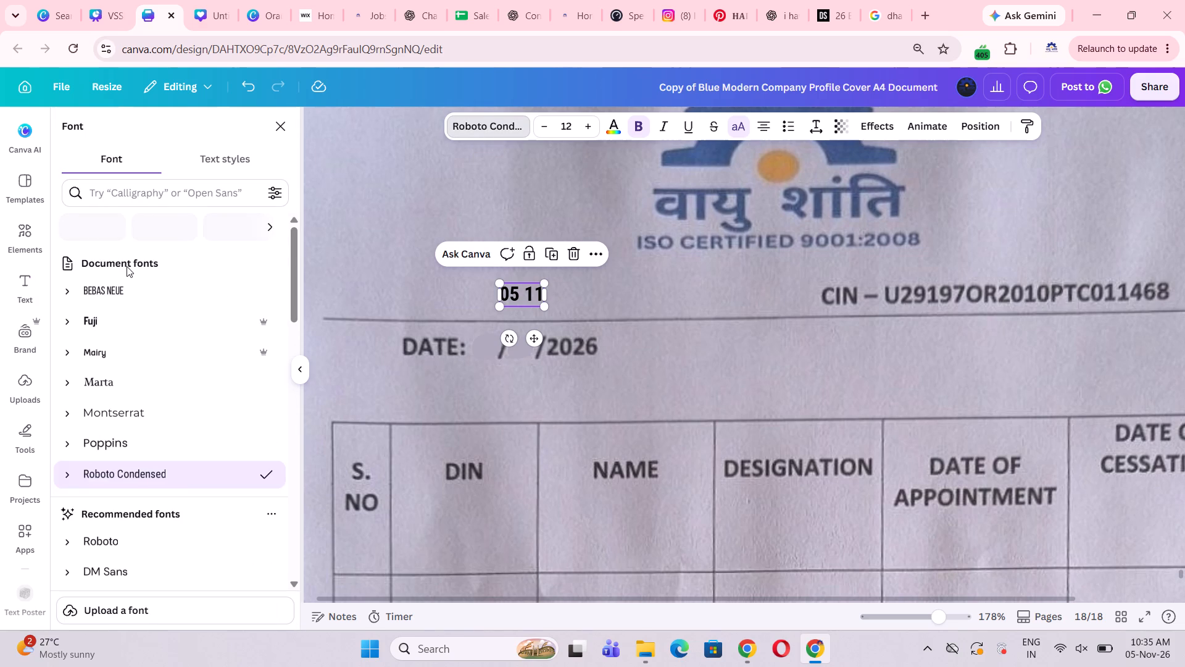
{"action": "scroll", "coordinate": [127, 266], "scroll_direction": "up", "scroll_amount": 7}
{"action": "scroll", "coordinate": [128, 422], "scroll_direction": "down", "scroll_amount": 1}
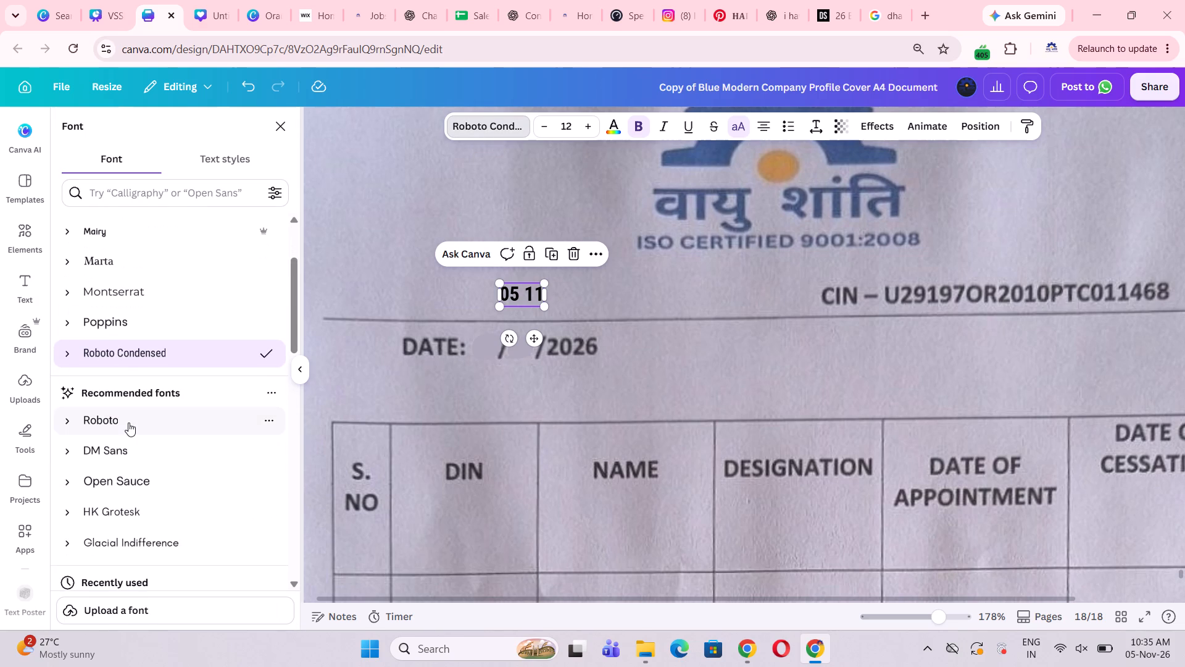
{"action": "left_click", "coordinate": [127, 448]}
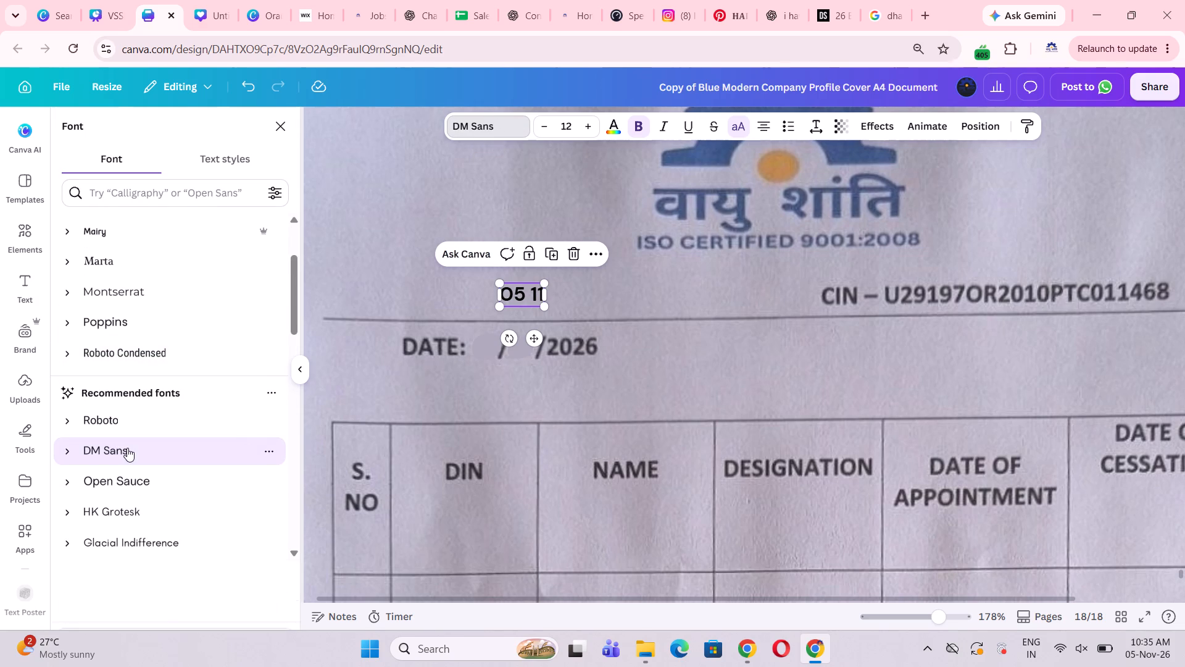
Change the font of the "05 11" text to Open Sauce.
{"action": "left_click", "coordinate": [127, 478]}
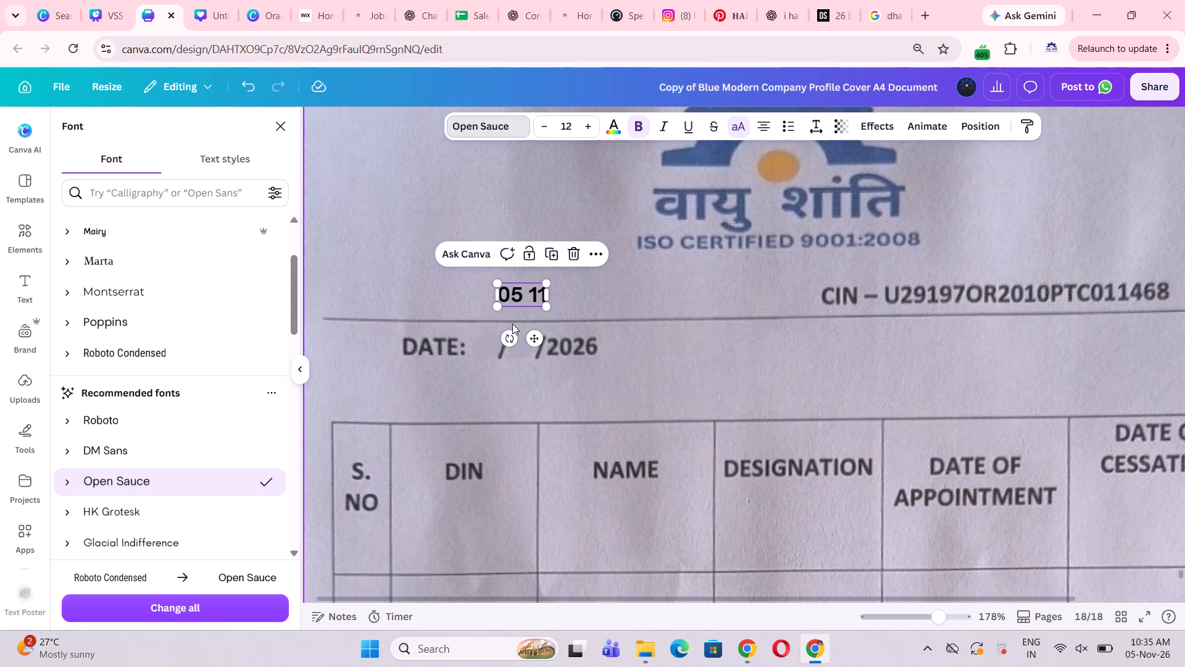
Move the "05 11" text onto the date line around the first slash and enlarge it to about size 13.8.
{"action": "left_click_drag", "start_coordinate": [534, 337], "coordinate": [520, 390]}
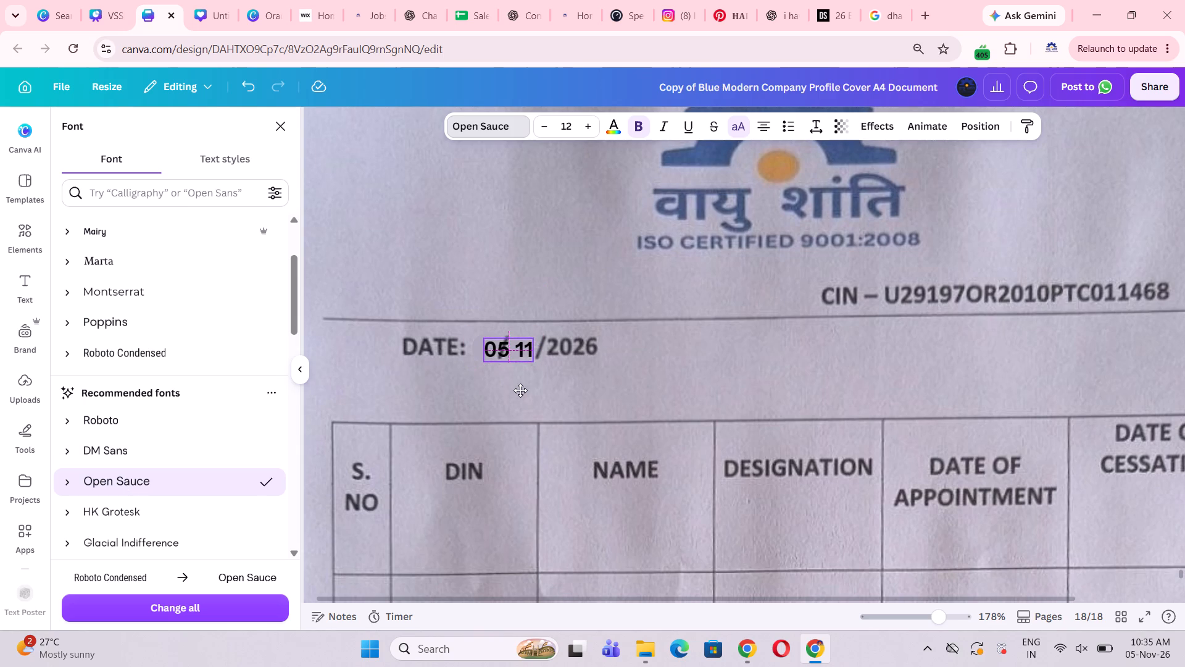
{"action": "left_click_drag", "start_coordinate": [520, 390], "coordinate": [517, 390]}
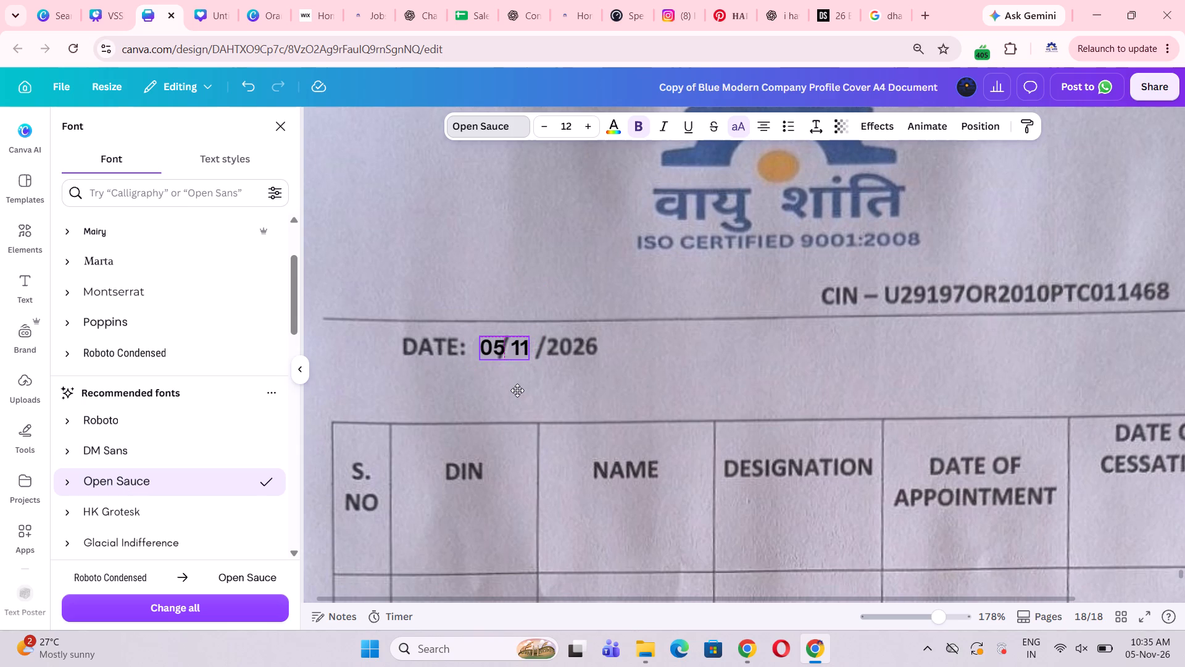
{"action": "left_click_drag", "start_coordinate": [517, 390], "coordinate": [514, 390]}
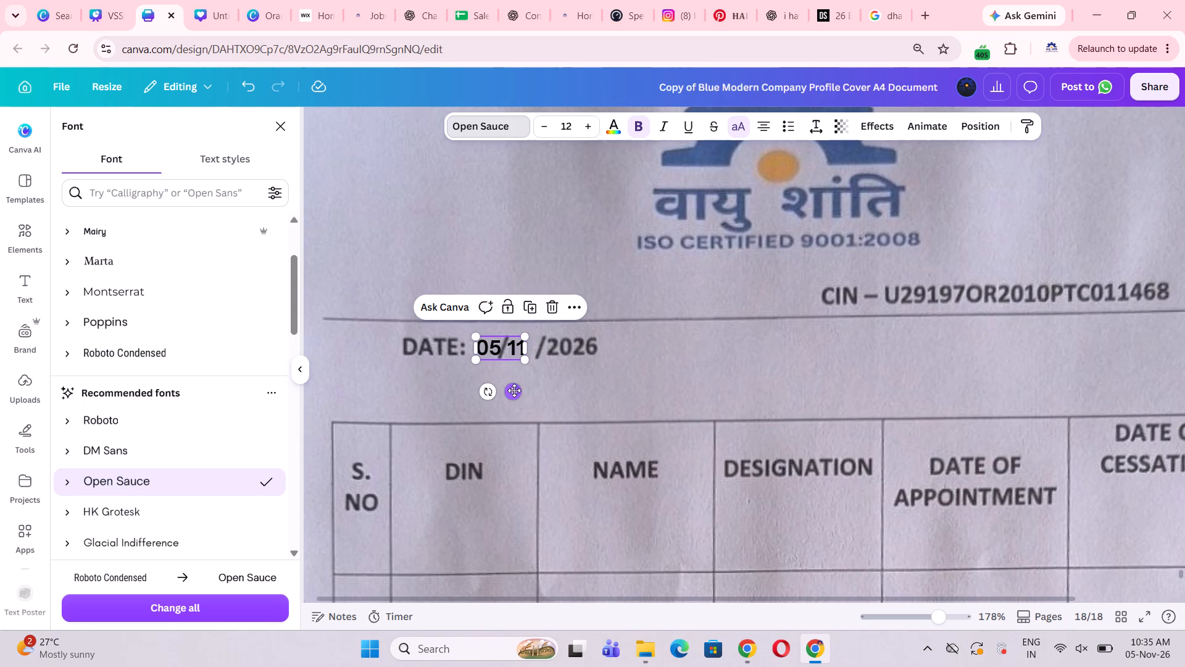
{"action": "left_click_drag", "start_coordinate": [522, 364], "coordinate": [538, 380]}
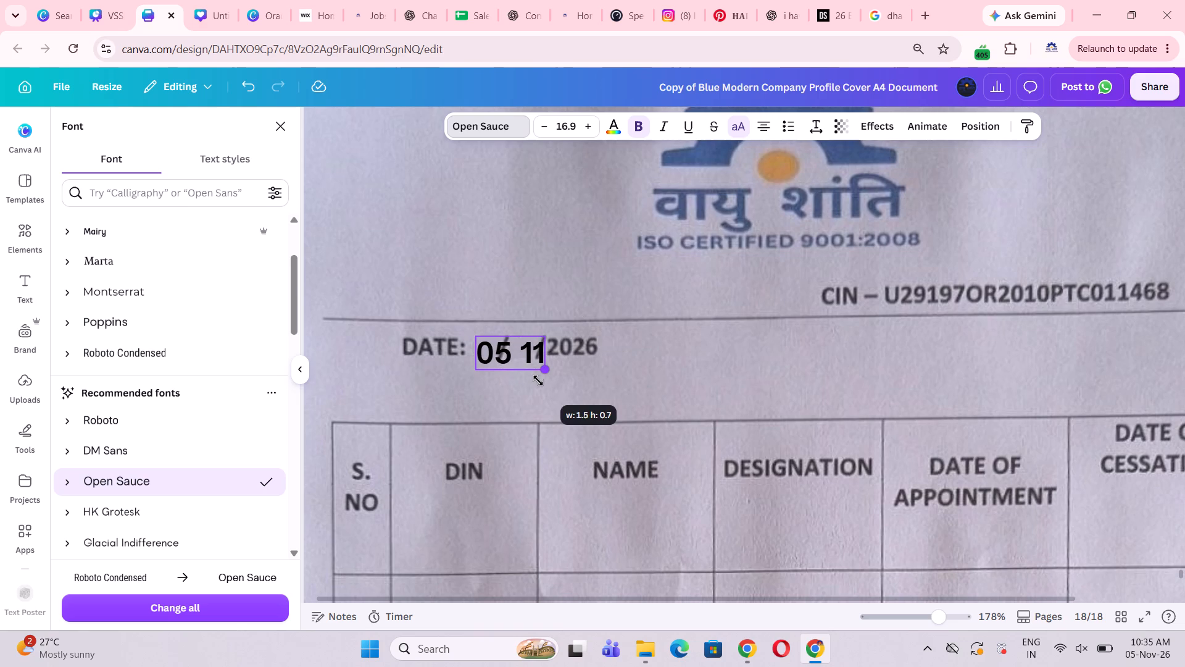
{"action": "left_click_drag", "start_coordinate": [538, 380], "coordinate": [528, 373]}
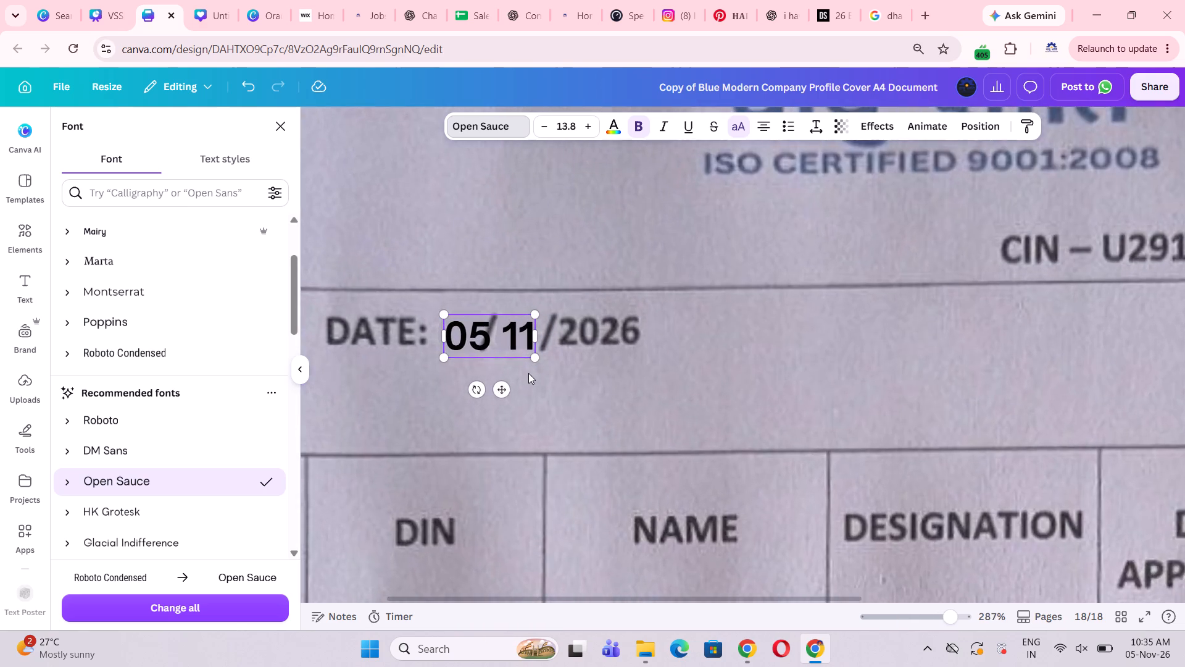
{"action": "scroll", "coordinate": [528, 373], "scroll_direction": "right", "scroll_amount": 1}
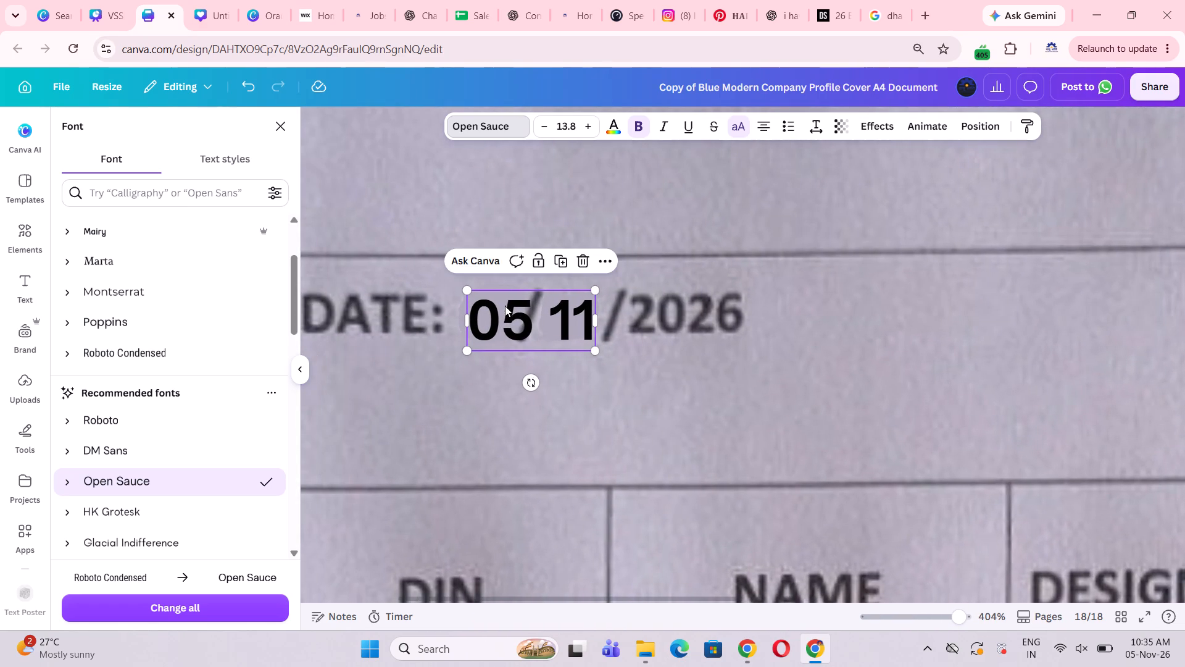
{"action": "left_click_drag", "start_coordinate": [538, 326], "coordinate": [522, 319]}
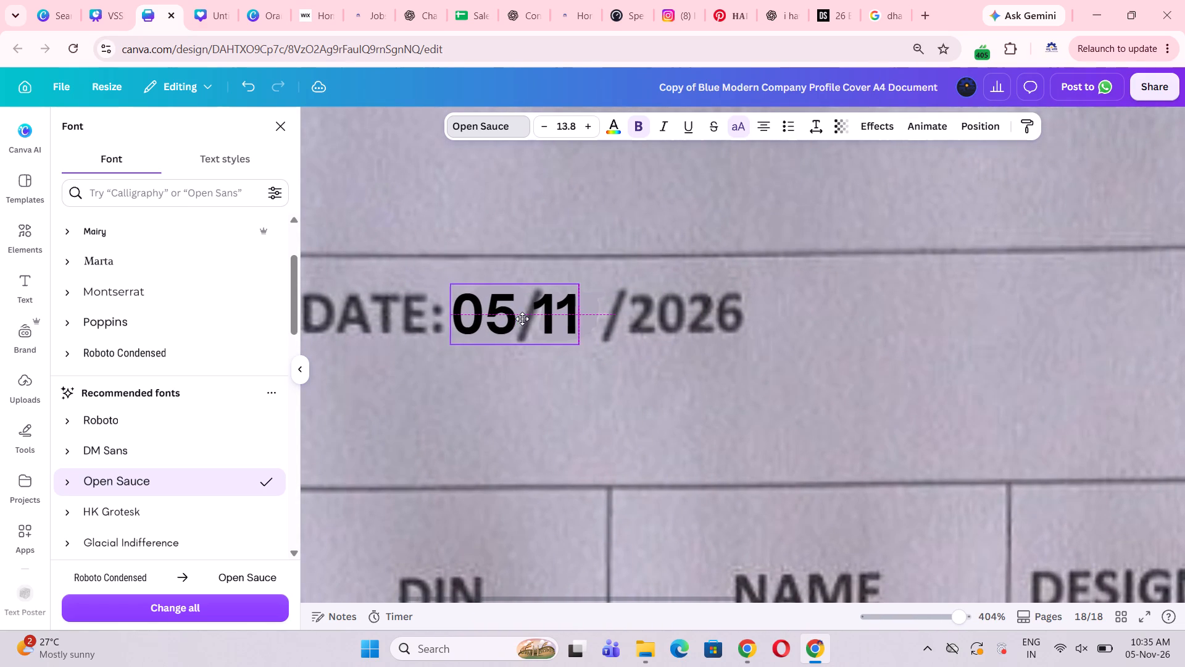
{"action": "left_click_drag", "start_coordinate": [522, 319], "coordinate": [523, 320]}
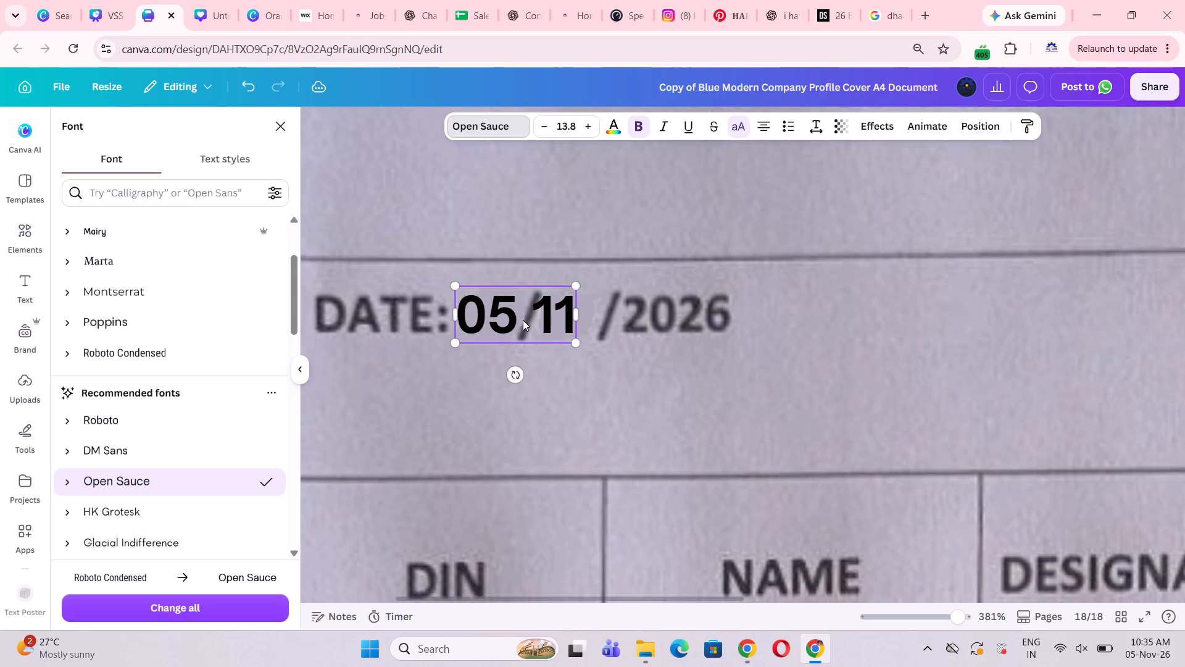
Lay the "05 11" text over the printed year 2026 and resize it to about 12.1 to match the printed digits.
{"action": "left_click_drag", "start_coordinate": [572, 345], "coordinate": [544, 338]}
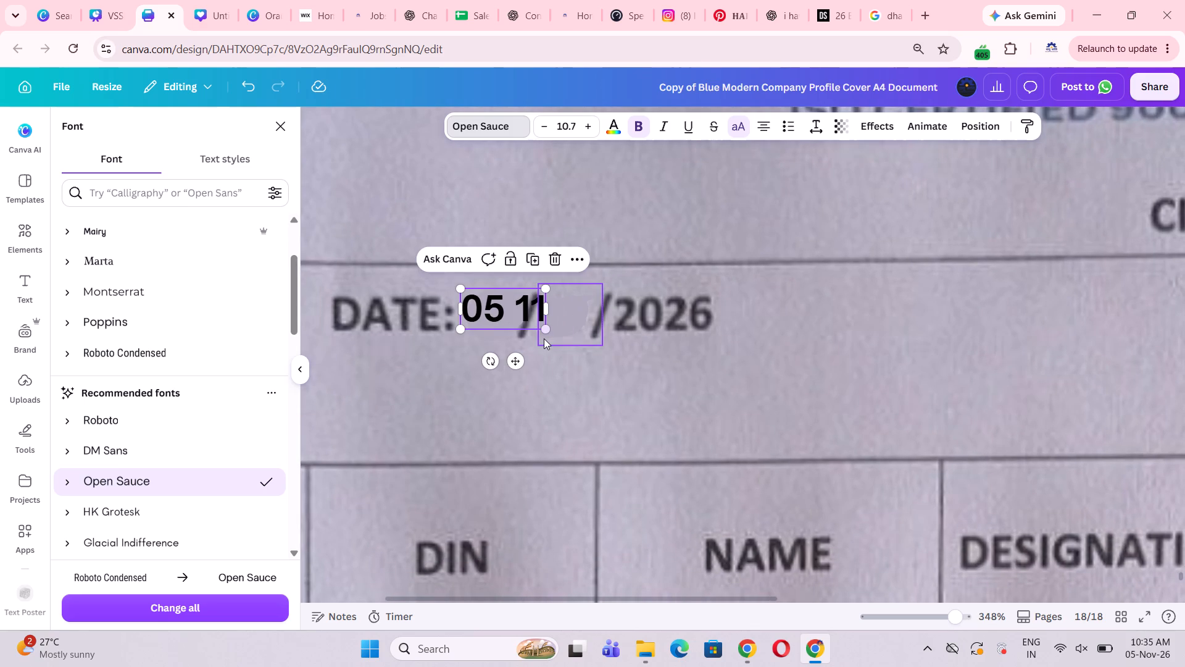
{"action": "left_click_drag", "start_coordinate": [497, 310], "coordinate": [591, 319]}
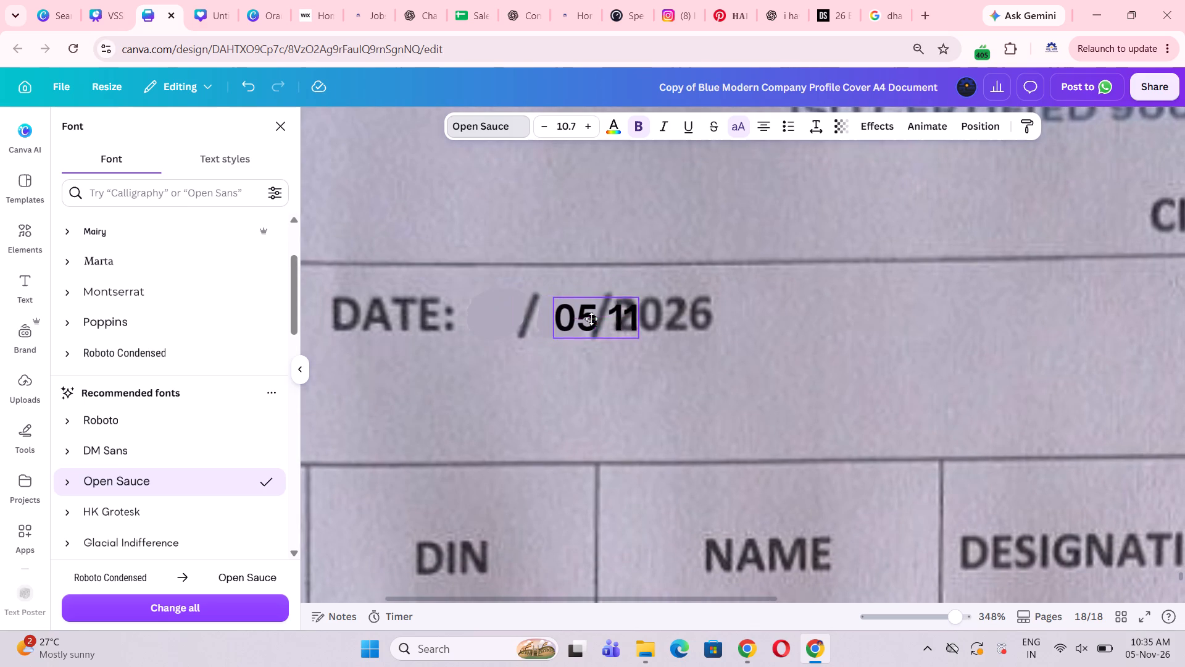
{"action": "left_click_drag", "start_coordinate": [591, 319], "coordinate": [651, 310]}
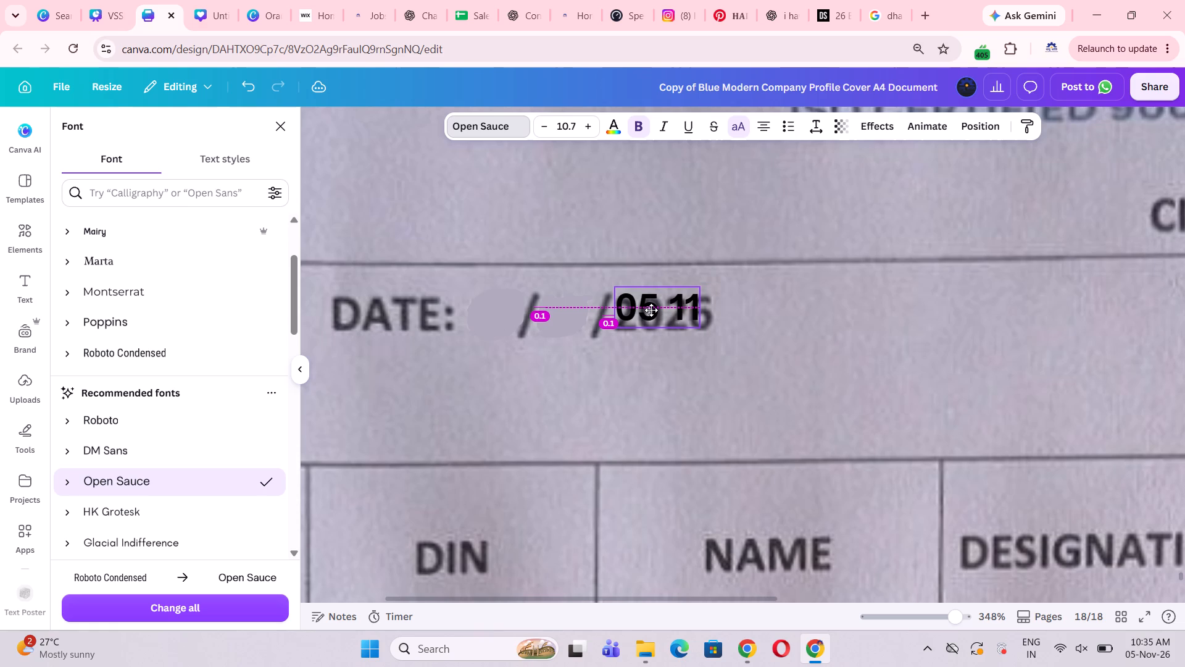
{"action": "left_click_drag", "start_coordinate": [651, 310], "coordinate": [654, 314]}
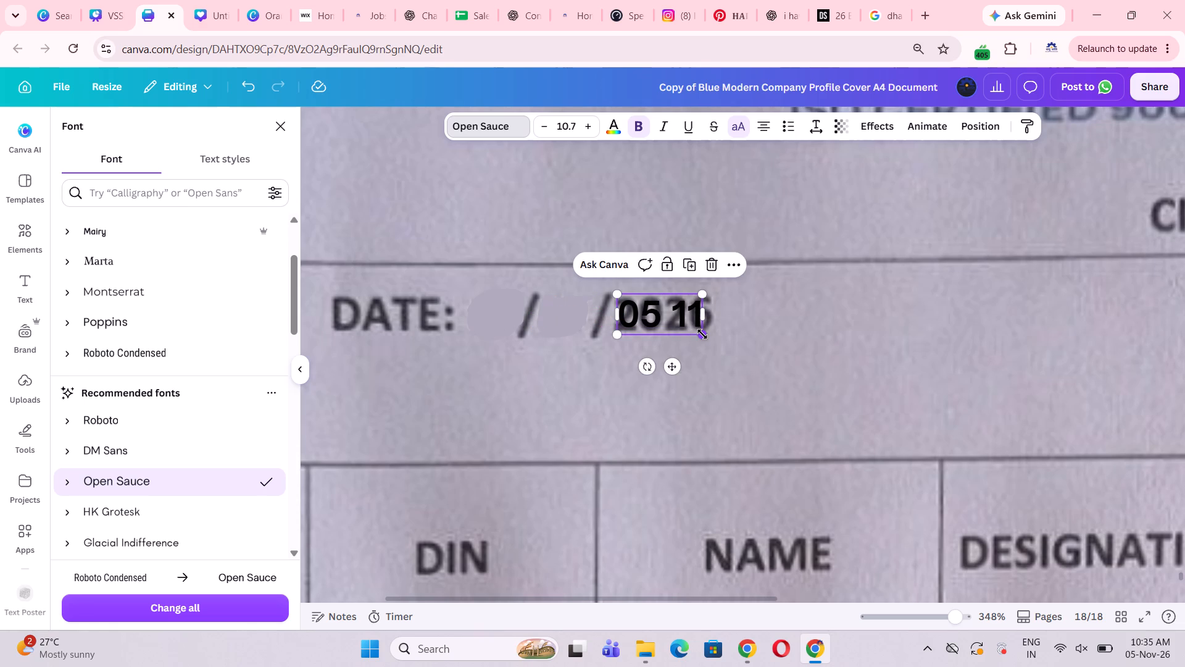
{"action": "left_click_drag", "start_coordinate": [702, 334], "coordinate": [709, 334]}
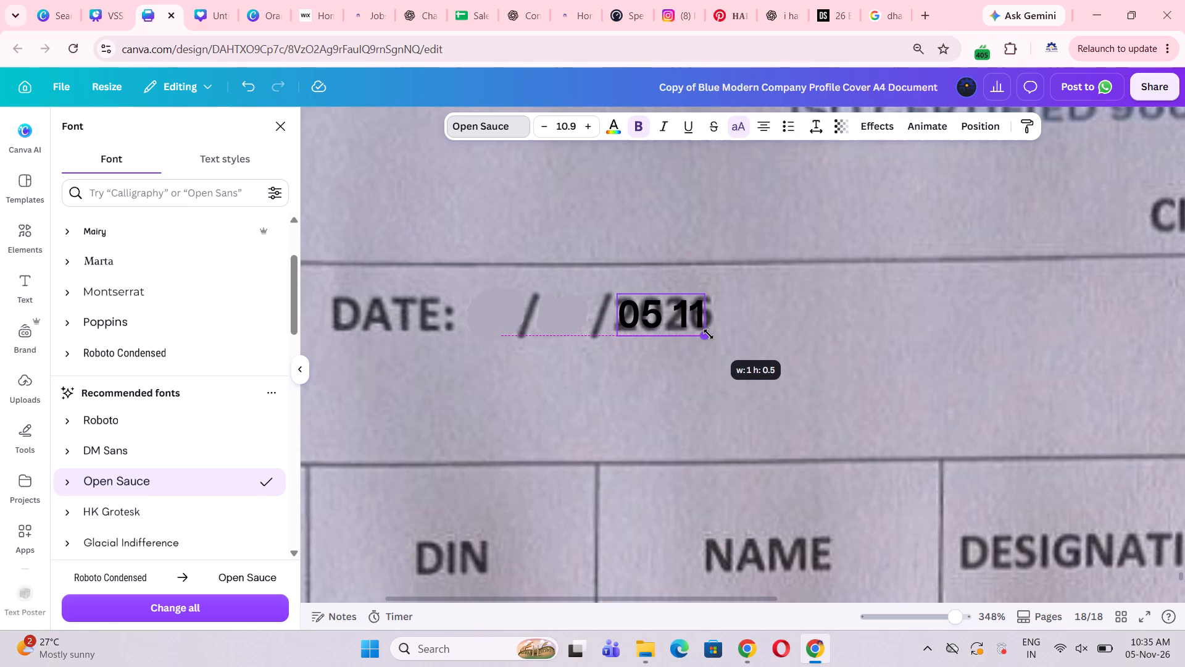
{"action": "left_click_drag", "start_coordinate": [709, 334], "coordinate": [711, 327]}
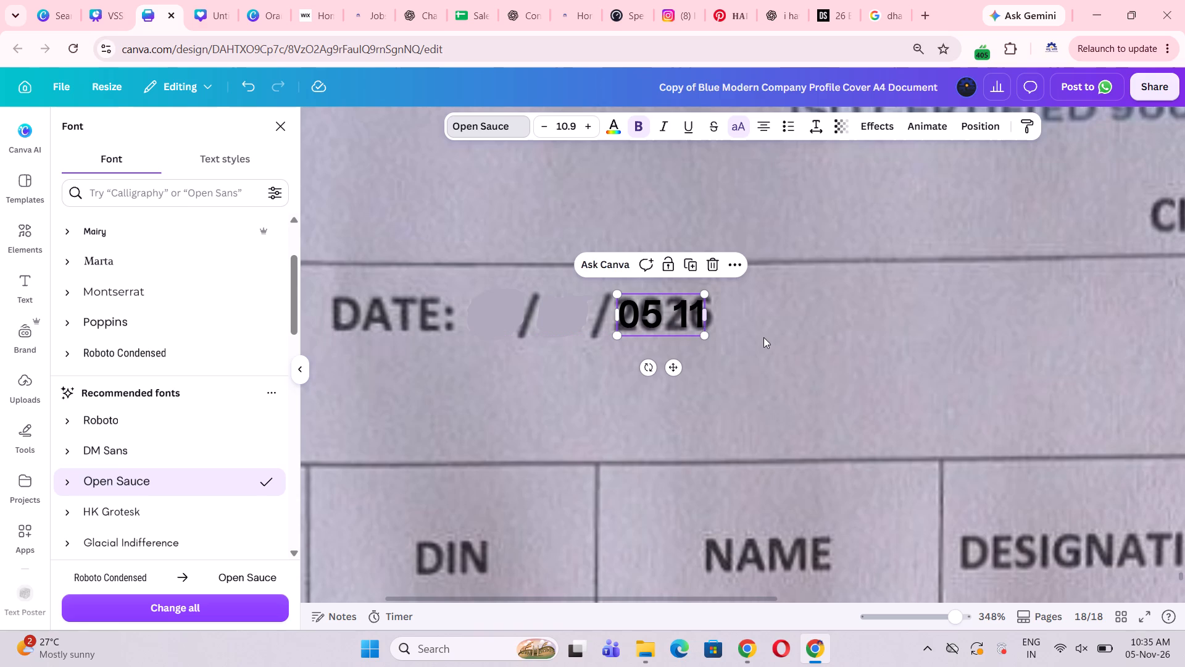
{"action": "left_click_drag", "start_coordinate": [706, 336], "coordinate": [716, 341]}
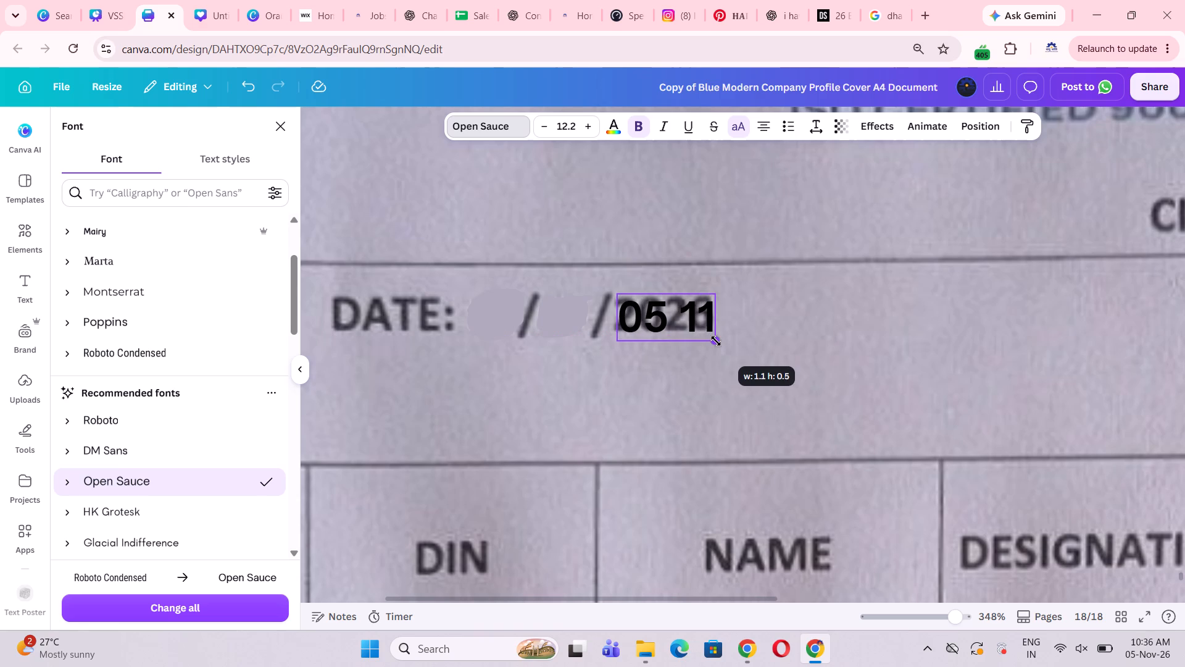
{"action": "left_click_drag", "start_coordinate": [716, 341], "coordinate": [715, 339]}
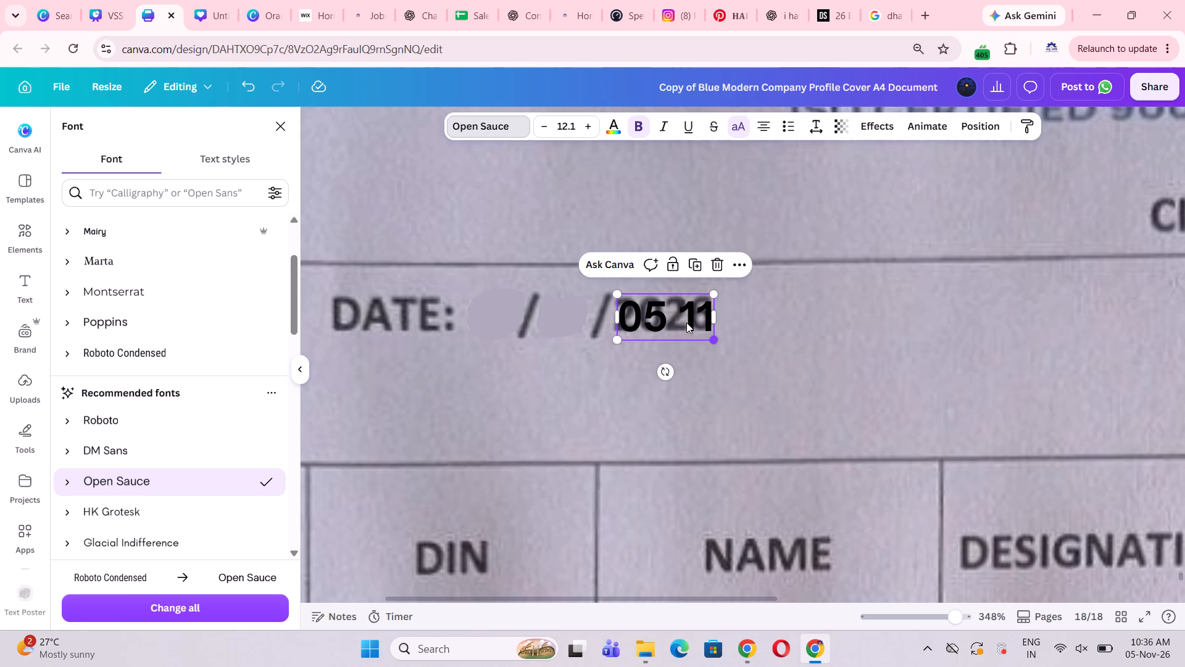
Move the "05 11" text back after "DATE:", with 05 just before the first slash.
{"action": "left_click_drag", "start_coordinate": [683, 318], "coordinate": [697, 317]}
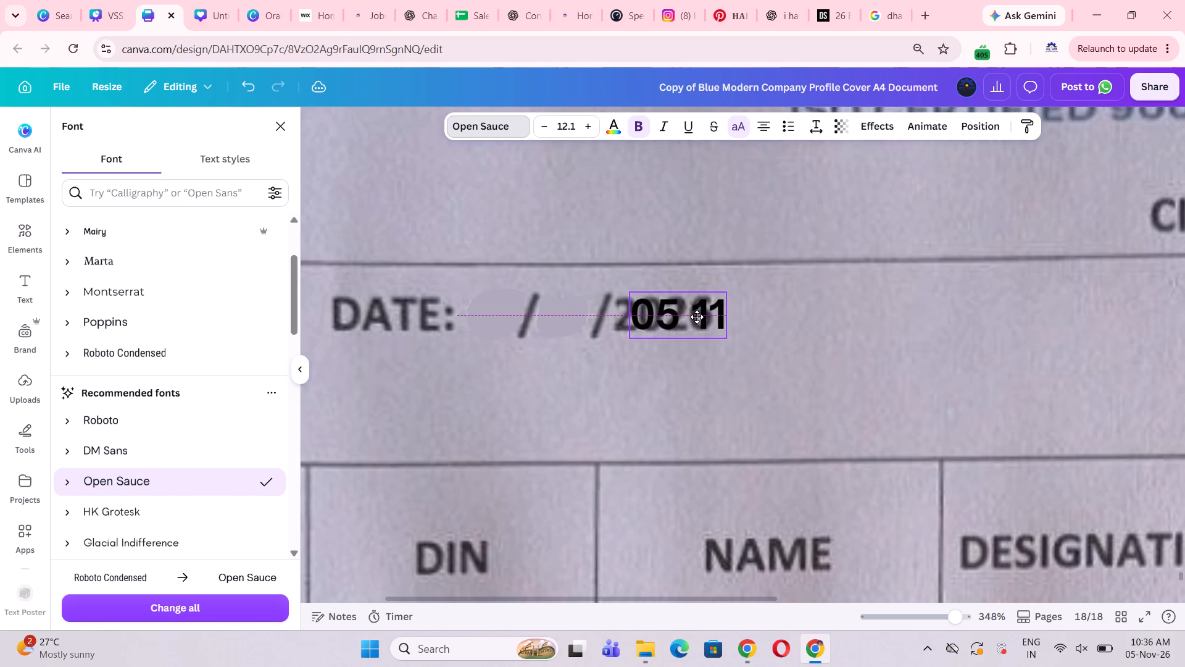
{"action": "left_click_drag", "start_coordinate": [697, 317], "coordinate": [546, 316]}
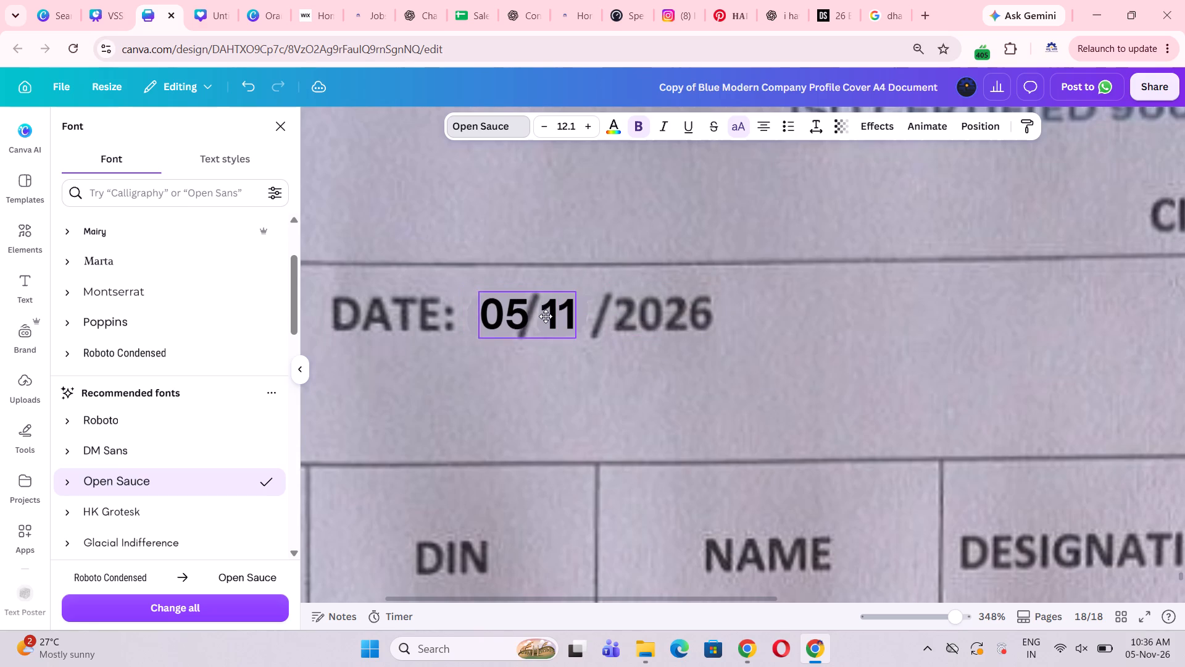
{"action": "left_click_drag", "start_coordinate": [546, 316], "coordinate": [536, 316]}
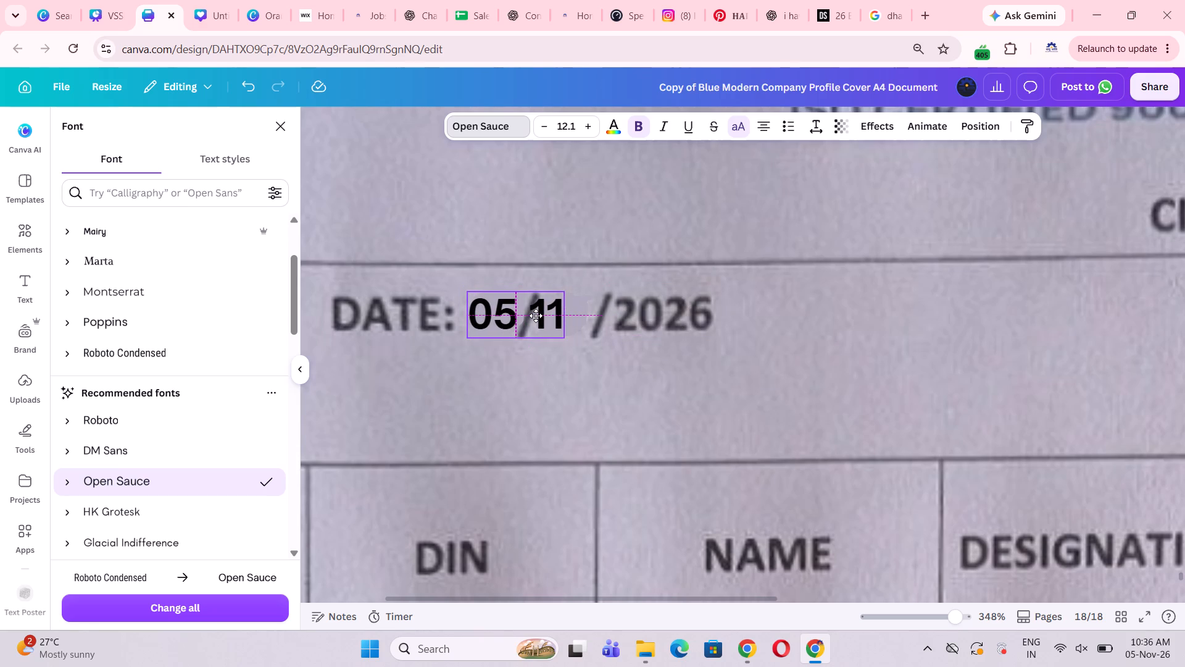
{"action": "left_click_drag", "start_coordinate": [536, 316], "coordinate": [529, 318]}
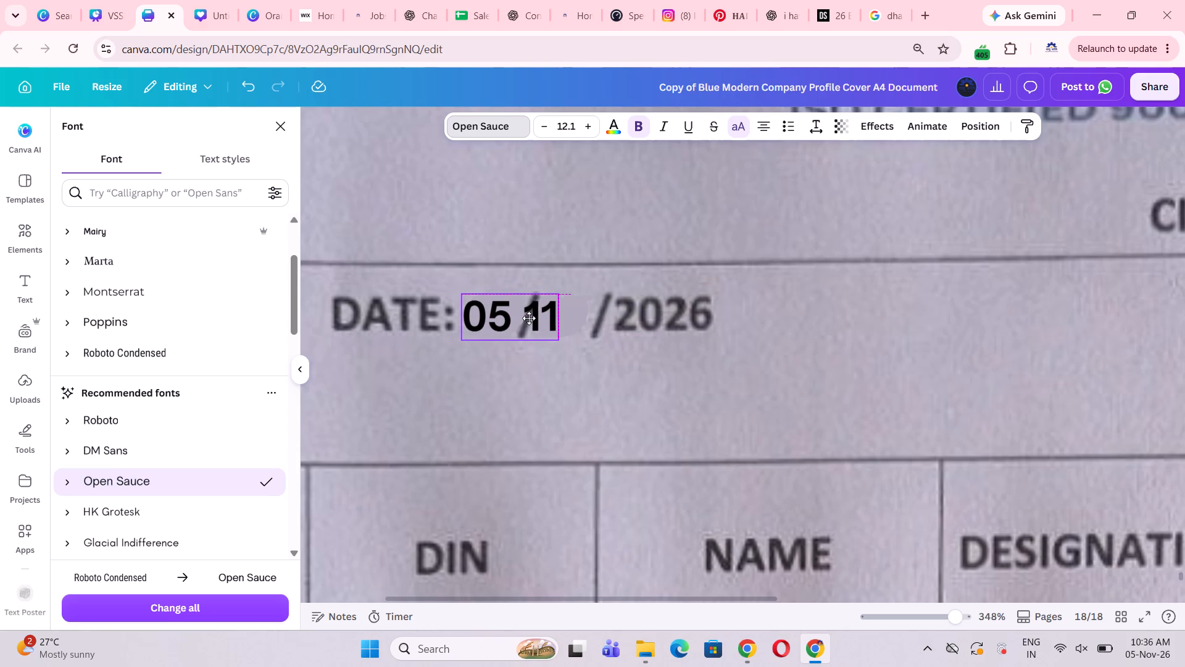
{"action": "left_click_drag", "start_coordinate": [529, 318], "coordinate": [530, 318]}
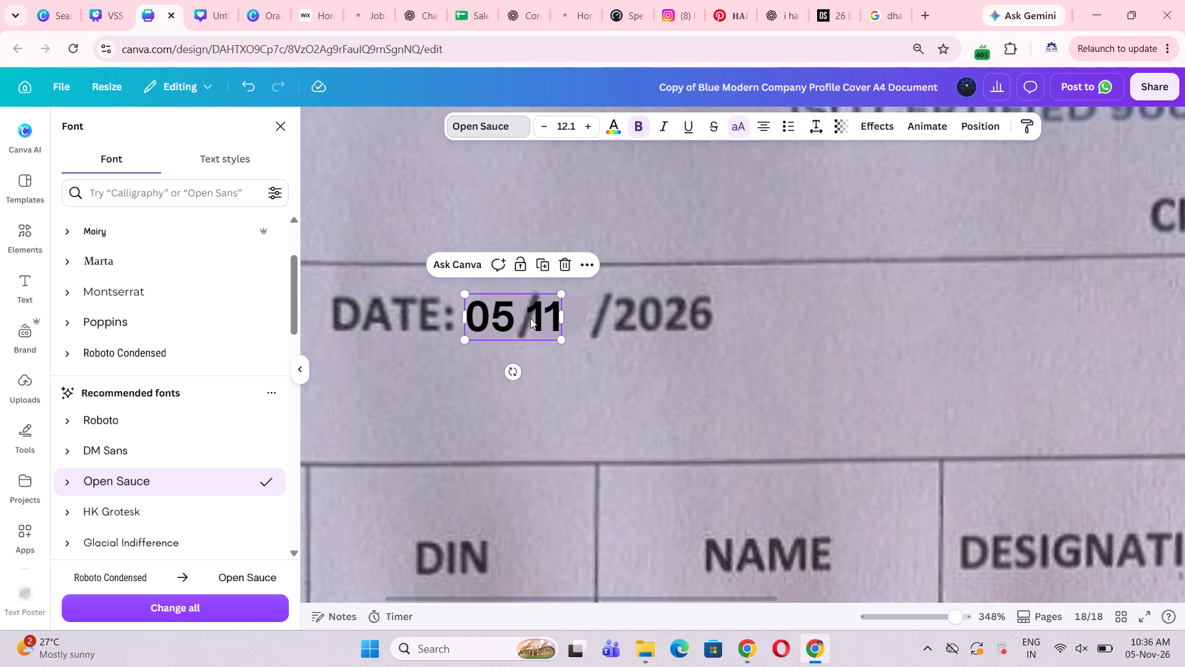
Duplicate the "05 11" text and trim the copy to read only "11".
{"action": "key", "text": "ctrl+c"}
{"action": "key", "text": "ctrl+v"}
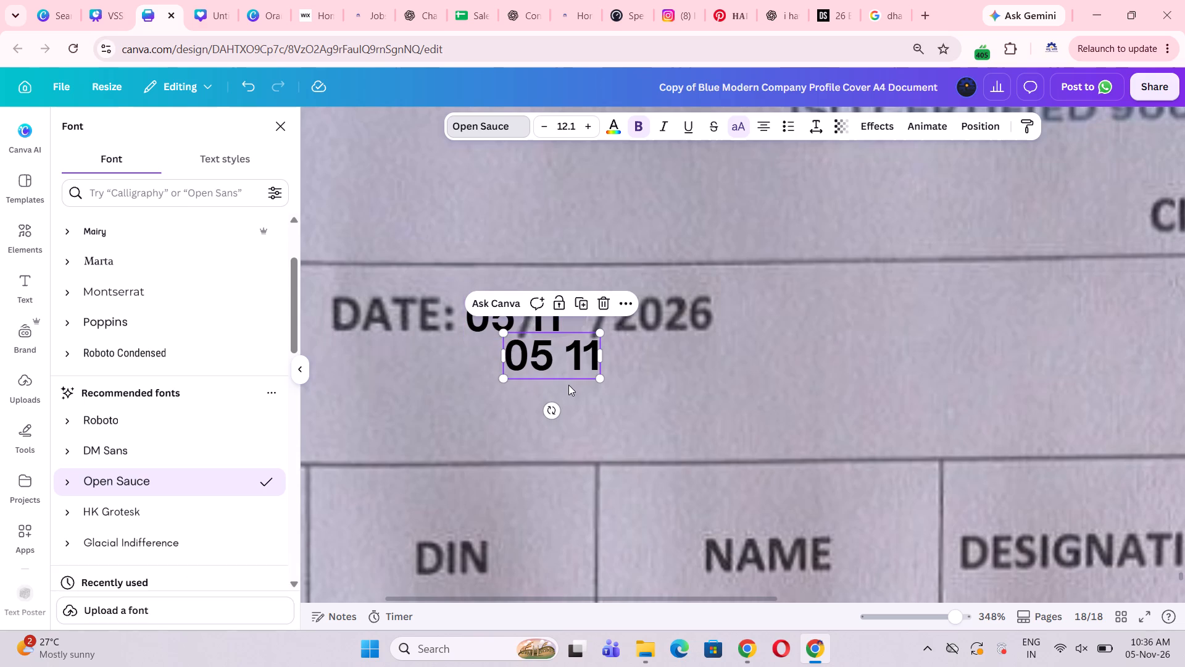
{"action": "left_click", "coordinate": [568, 385]}
{"action": "double_click", "coordinate": [566, 370]}
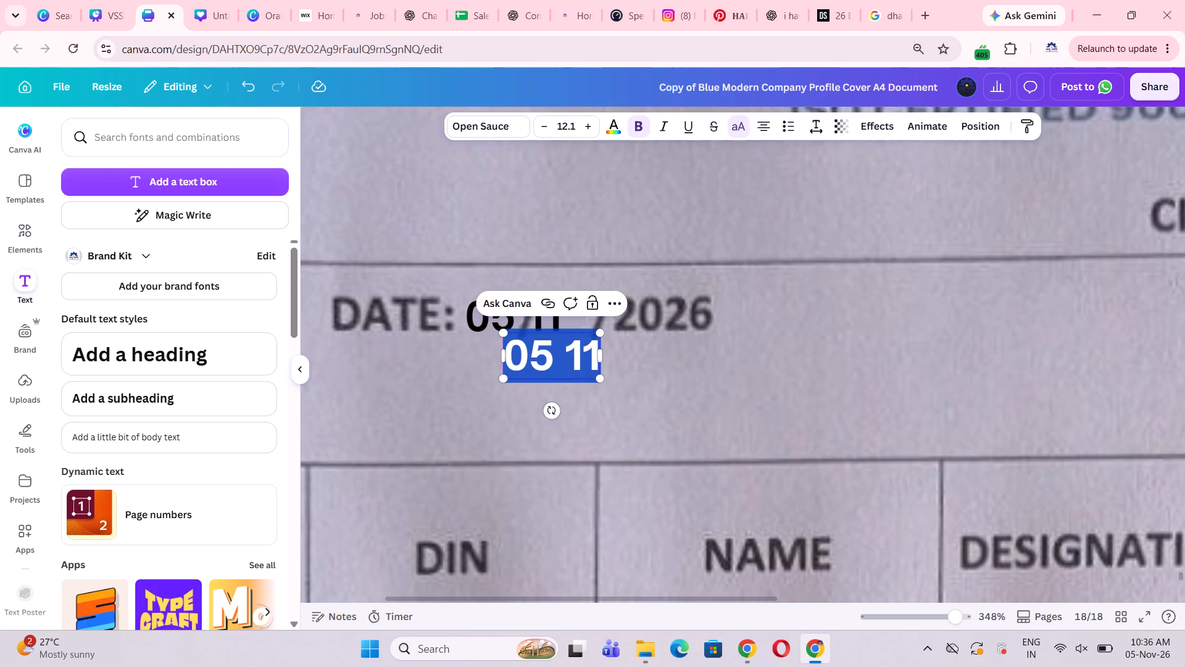
{"action": "left_click", "coordinate": [557, 353]}
{"action": "key", "text": "BackSpace"}
{"action": "key", "text": "BackSpace"}
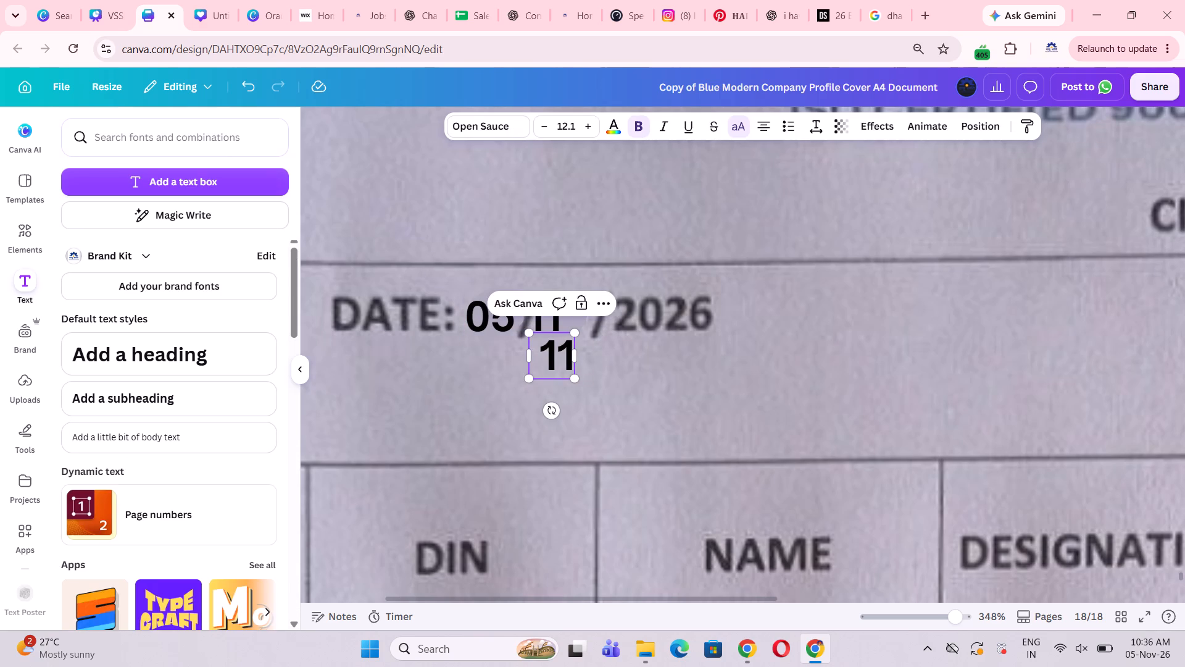
{"action": "left_click", "coordinate": [541, 357]}
{"action": "key", "text": "BackSpace"}
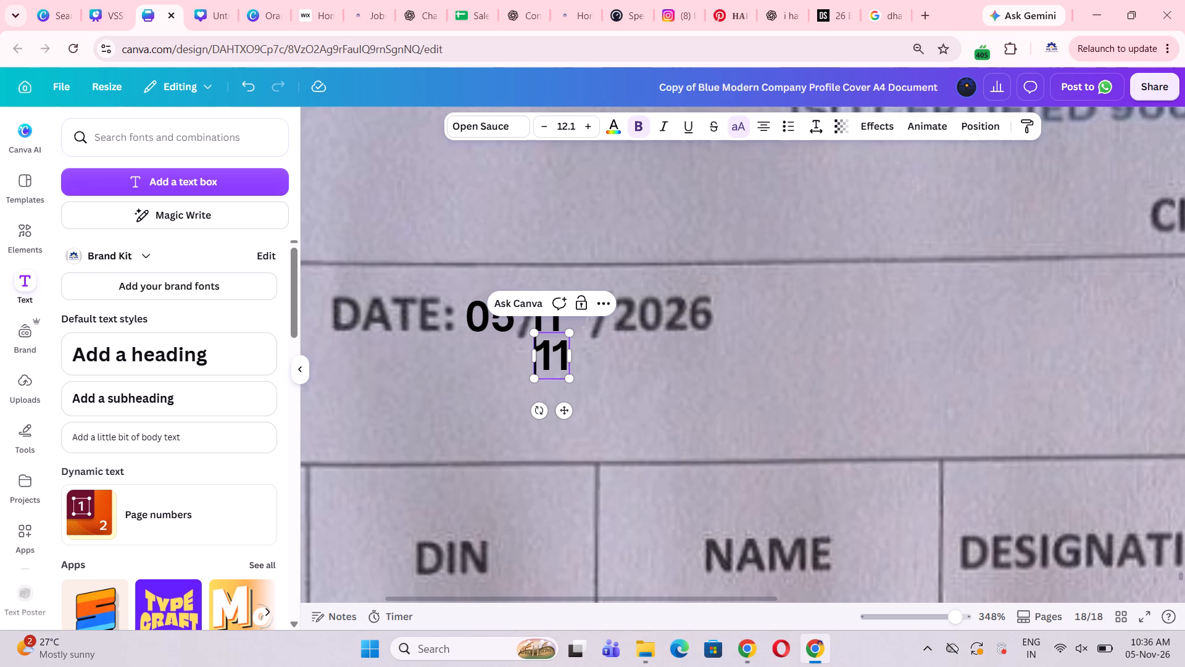
{"action": "left_click", "coordinate": [605, 393]}
Remove the 11 from the original text on the date line so it reads "05".
{"action": "double_click", "coordinate": [545, 315]}
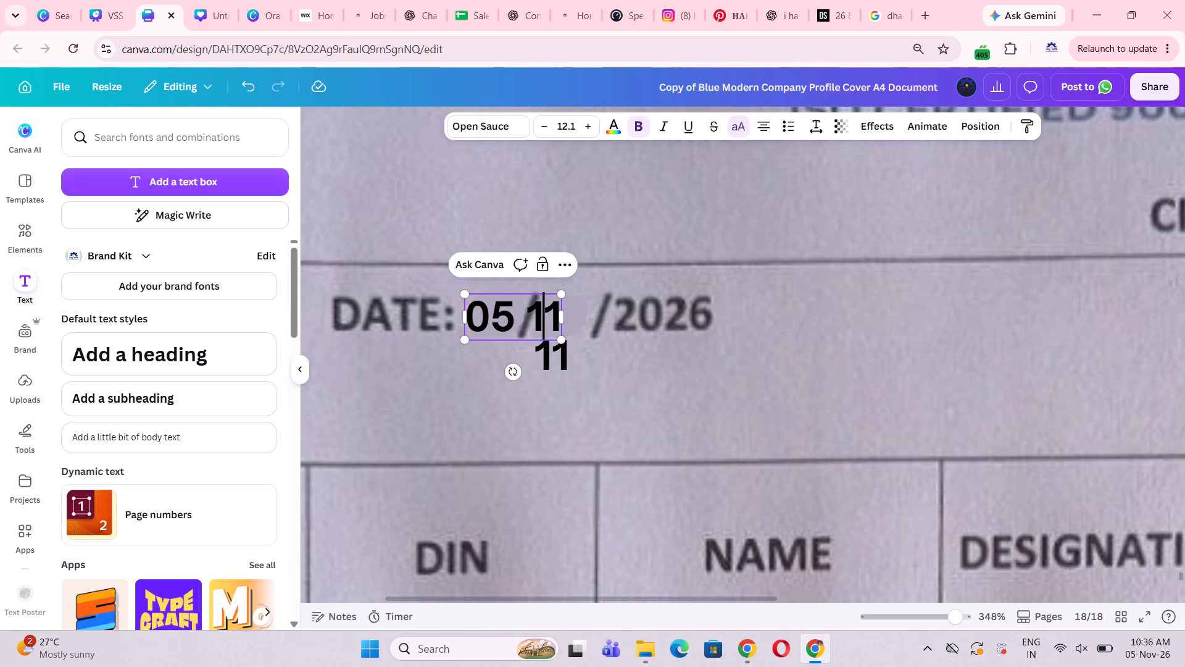
{"action": "left_click_drag", "start_coordinate": [558, 317], "coordinate": [531, 316]}
{"action": "key", "text": "BackSpace"}
{"action": "key", "text": "BackSpace"}
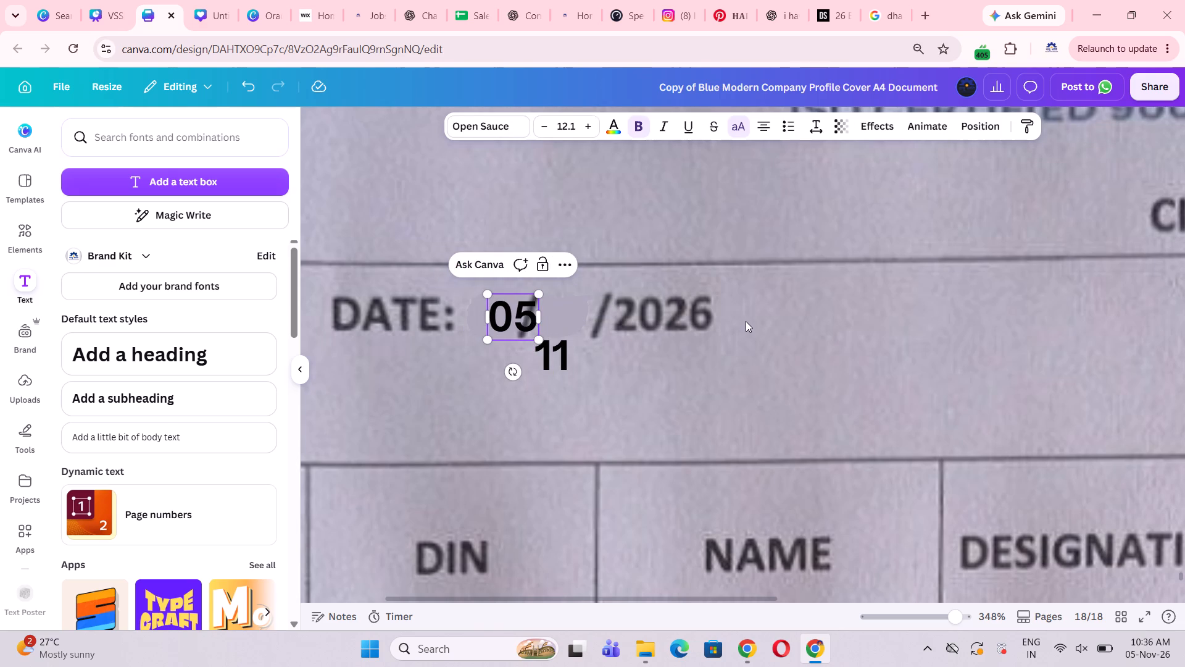
{"action": "left_click", "coordinate": [746, 321]}
Position the "05" text in the gap between "DATE:" and the first slash, level with the printed date.
{"action": "left_click", "coordinate": [497, 321]}
{"action": "left_click_drag", "start_coordinate": [497, 321], "coordinate": [497, 321]}
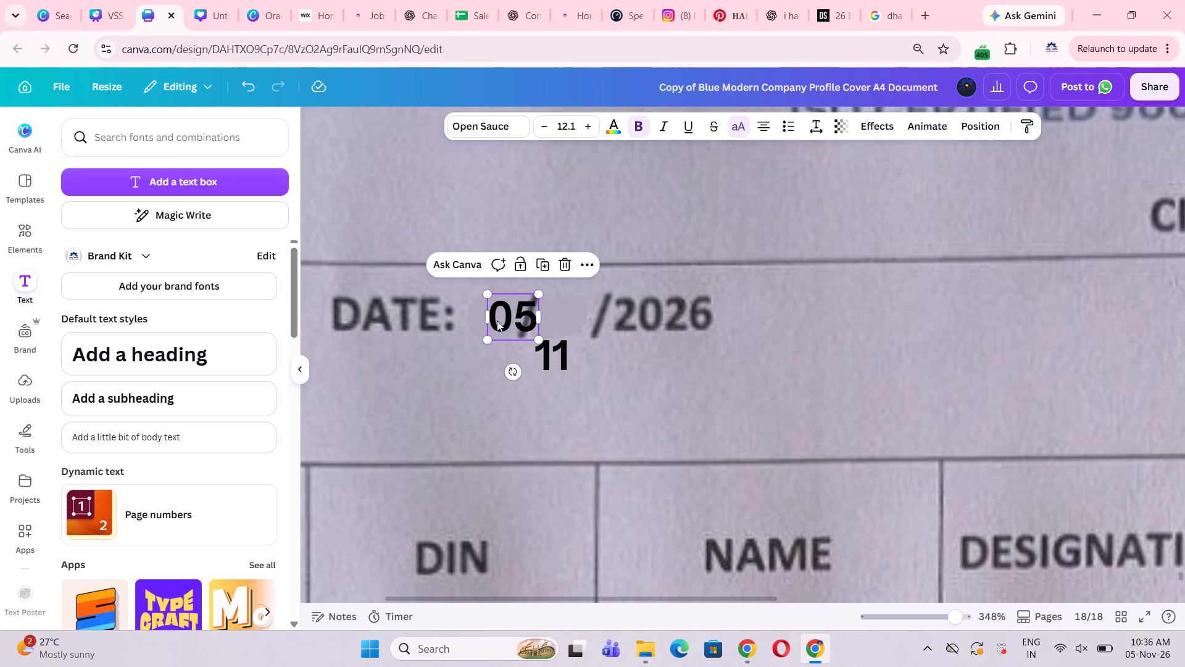
{"action": "left_click_drag", "start_coordinate": [497, 321], "coordinate": [474, 320]}
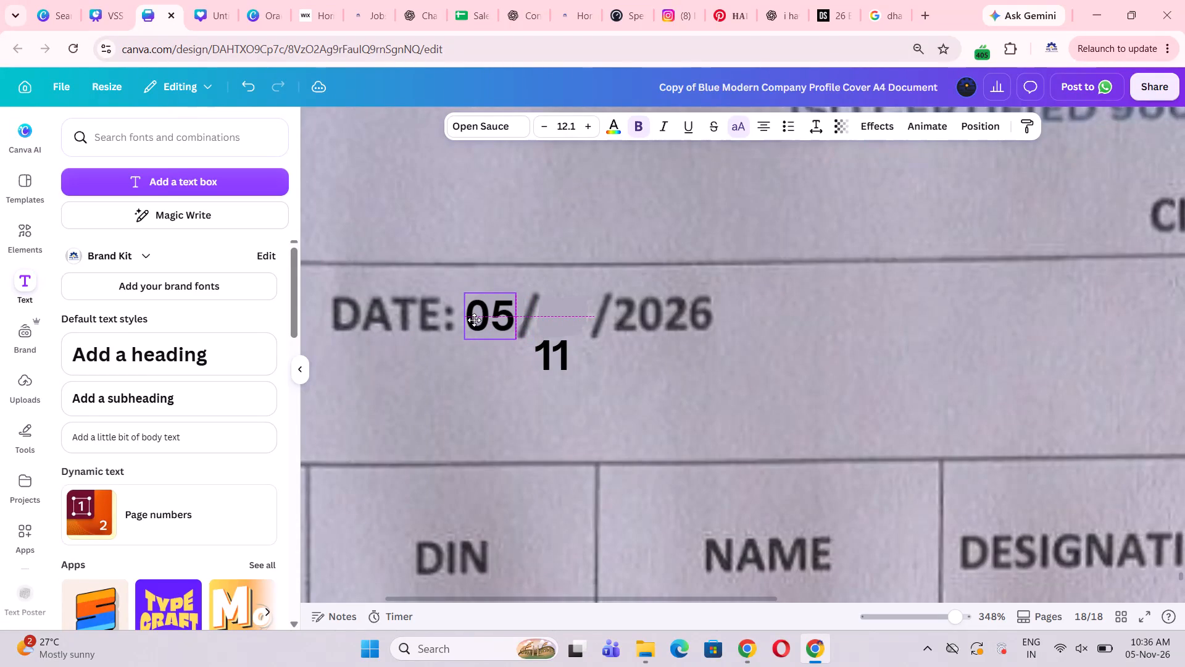
{"action": "left_click_drag", "start_coordinate": [474, 320], "coordinate": [473, 320]}
{"action": "left_click_drag", "start_coordinate": [473, 320], "coordinate": [476, 320]}
Position the "11" text between the date's two slashes, level with the "05".
{"action": "left_click", "coordinate": [553, 348]}
{"action": "left_click_drag", "start_coordinate": [553, 348], "coordinate": [563, 329]}
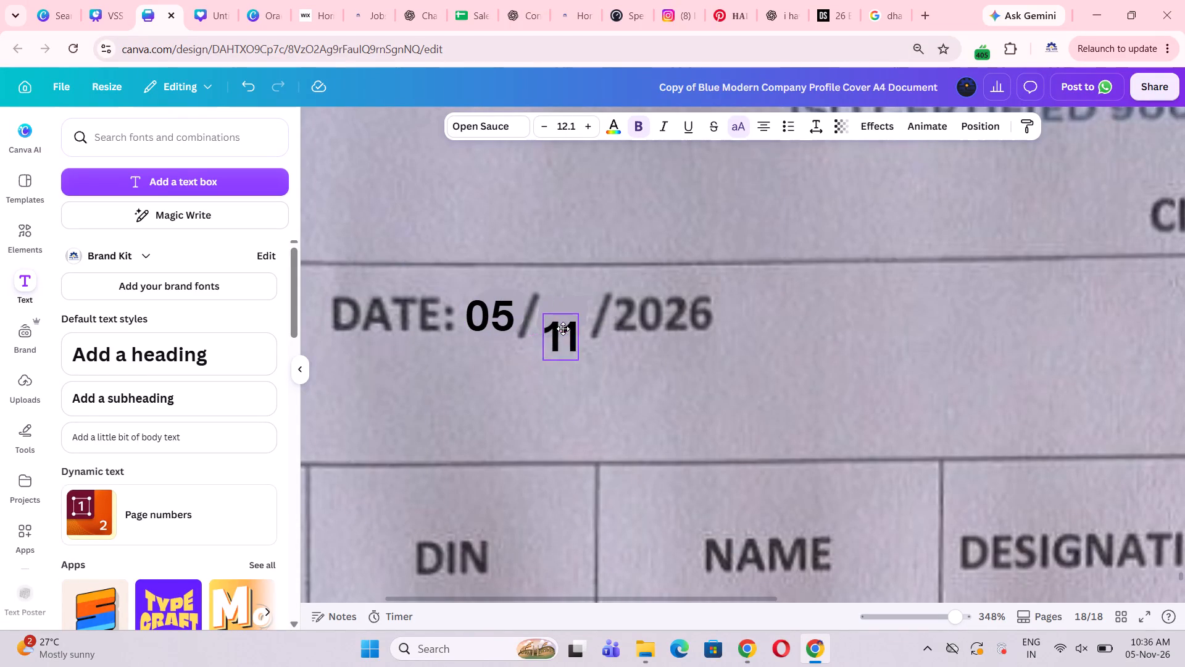
{"action": "left_click_drag", "start_coordinate": [563, 329], "coordinate": [563, 308]}
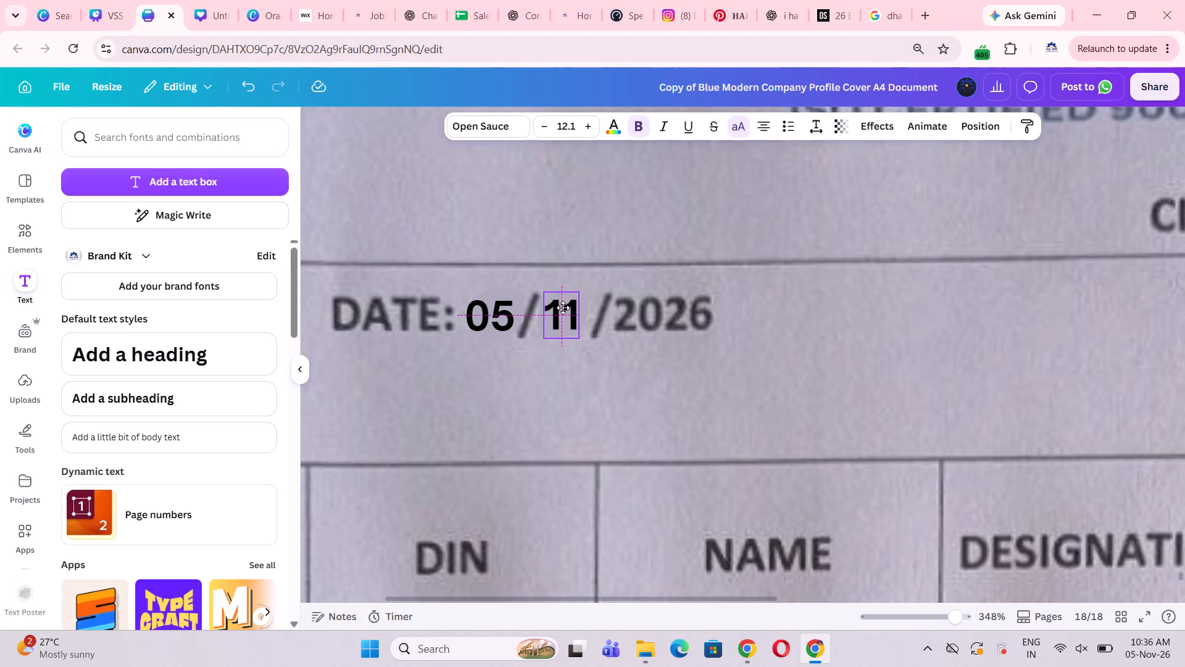
{"action": "left_click_drag", "start_coordinate": [563, 308], "coordinate": [565, 309]}
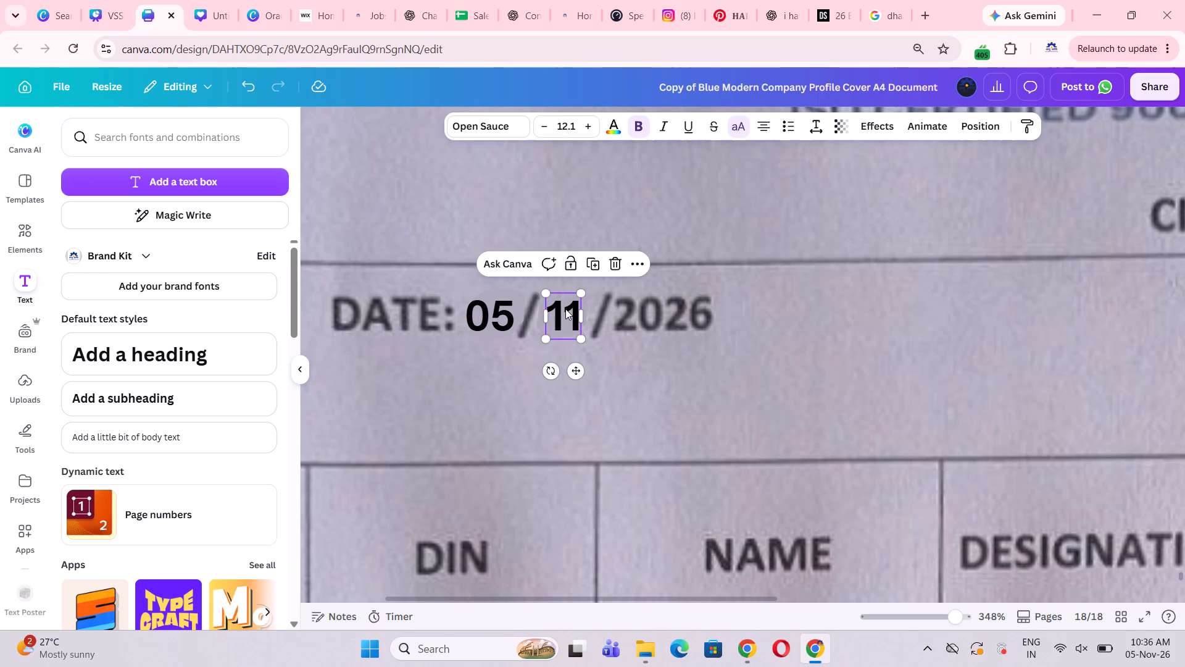
{"action": "left_click", "coordinate": [467, 400]}
Recolour the "05" and "11" texts to the dark grey sampled from the printed "2026" in the date line.
{"action": "left_click", "coordinate": [498, 313]}
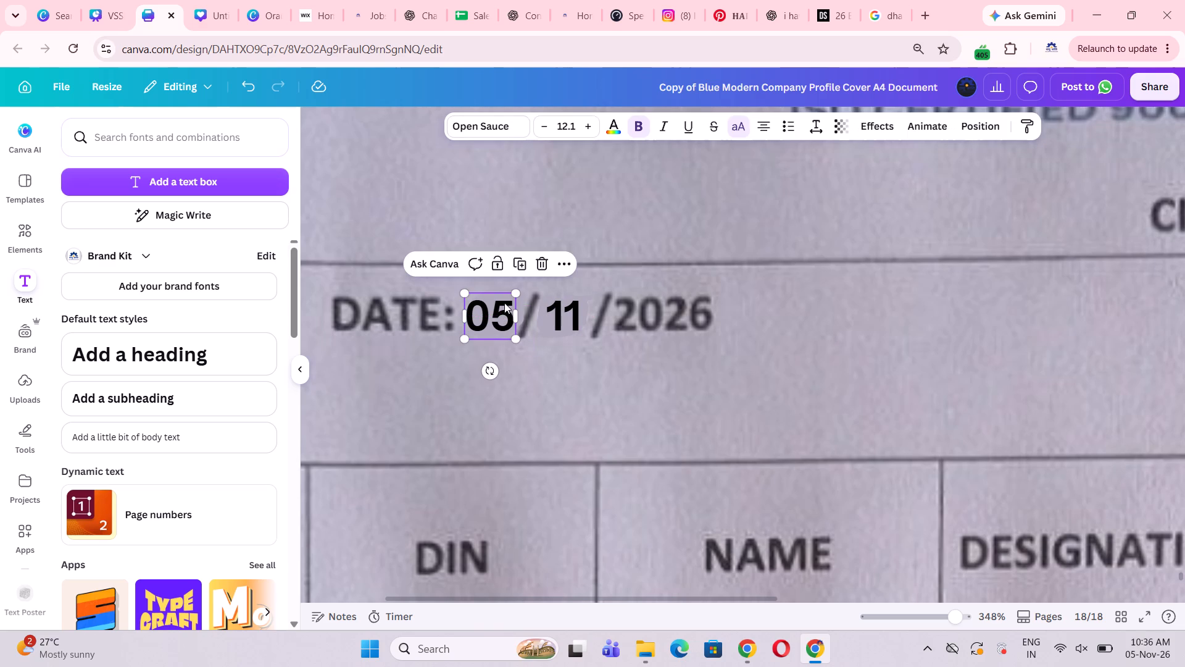
{"action": "left_click", "coordinate": [612, 122]}
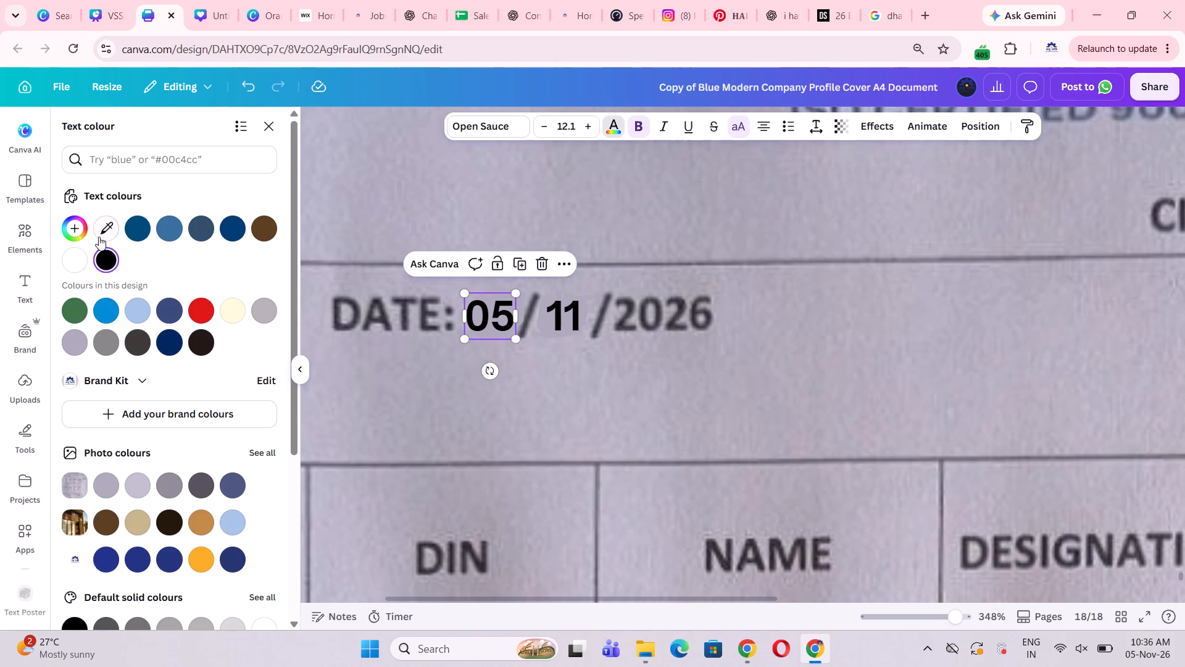
{"action": "left_click", "coordinate": [99, 235]}
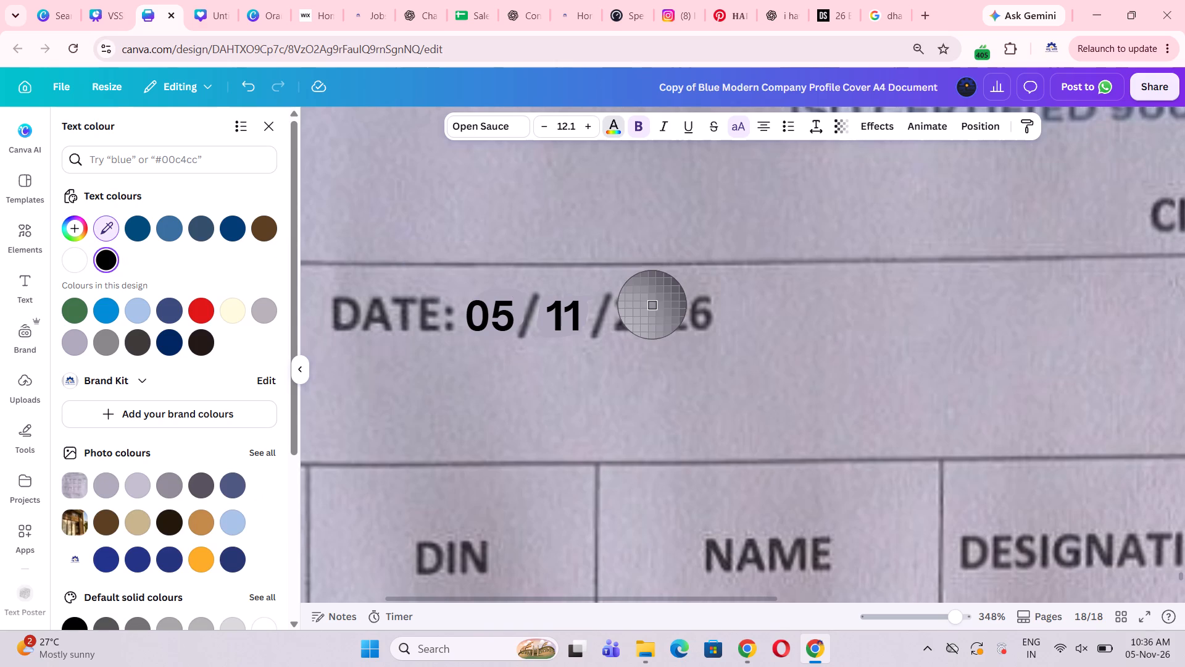
{"action": "left_click", "coordinate": [656, 302]}
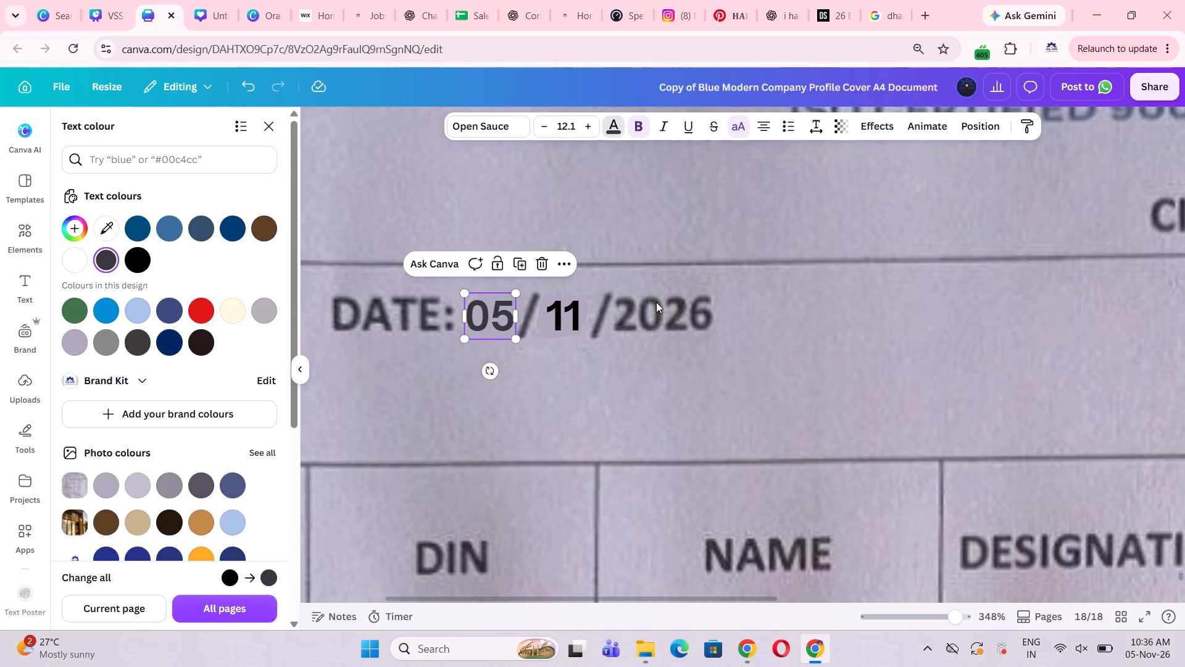
{"action": "left_click", "coordinate": [559, 322]}
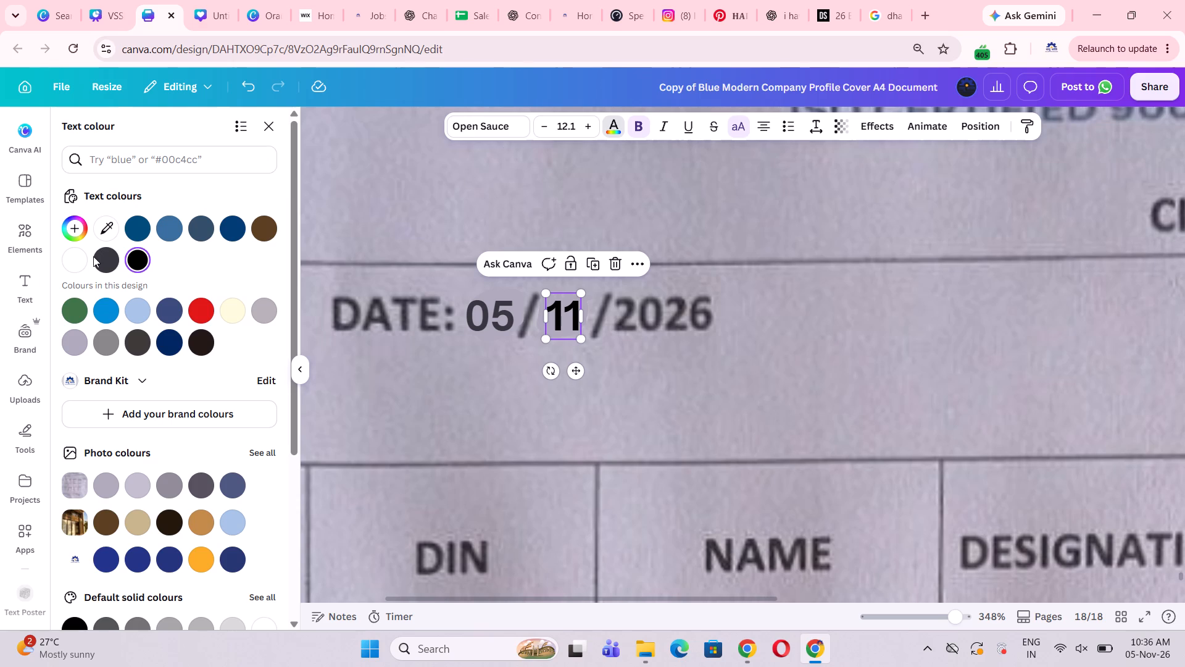
{"action": "left_click", "coordinate": [112, 262]}
{"action": "left_click", "coordinate": [495, 381]}
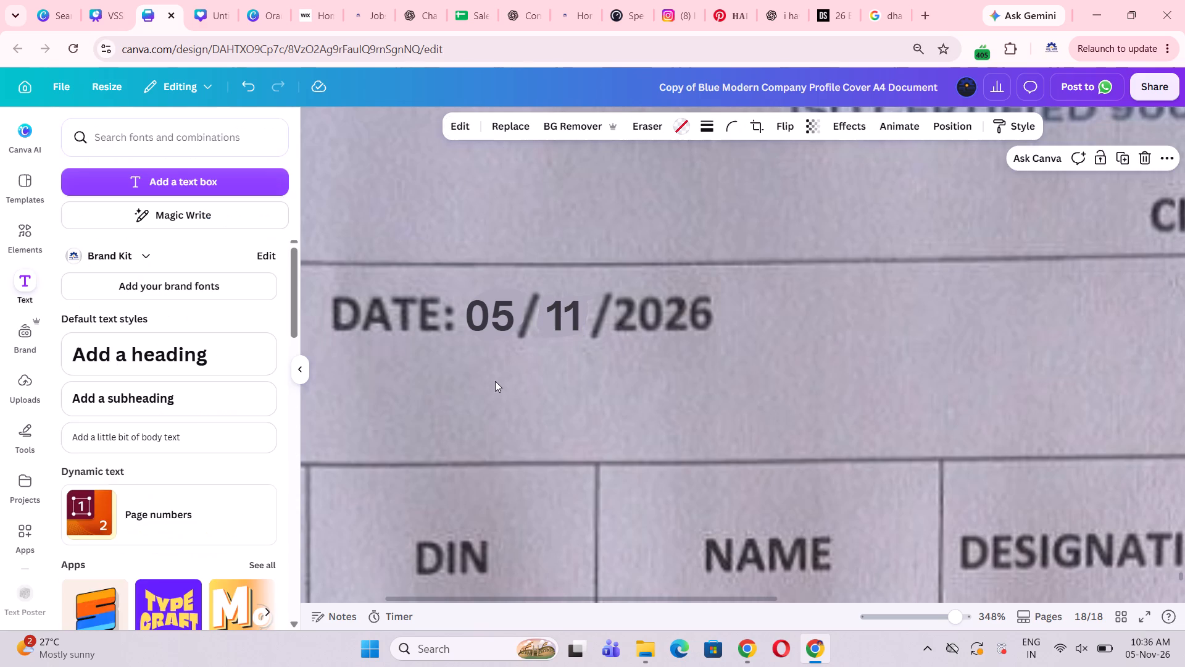
{"action": "left_click", "coordinate": [495, 381]}
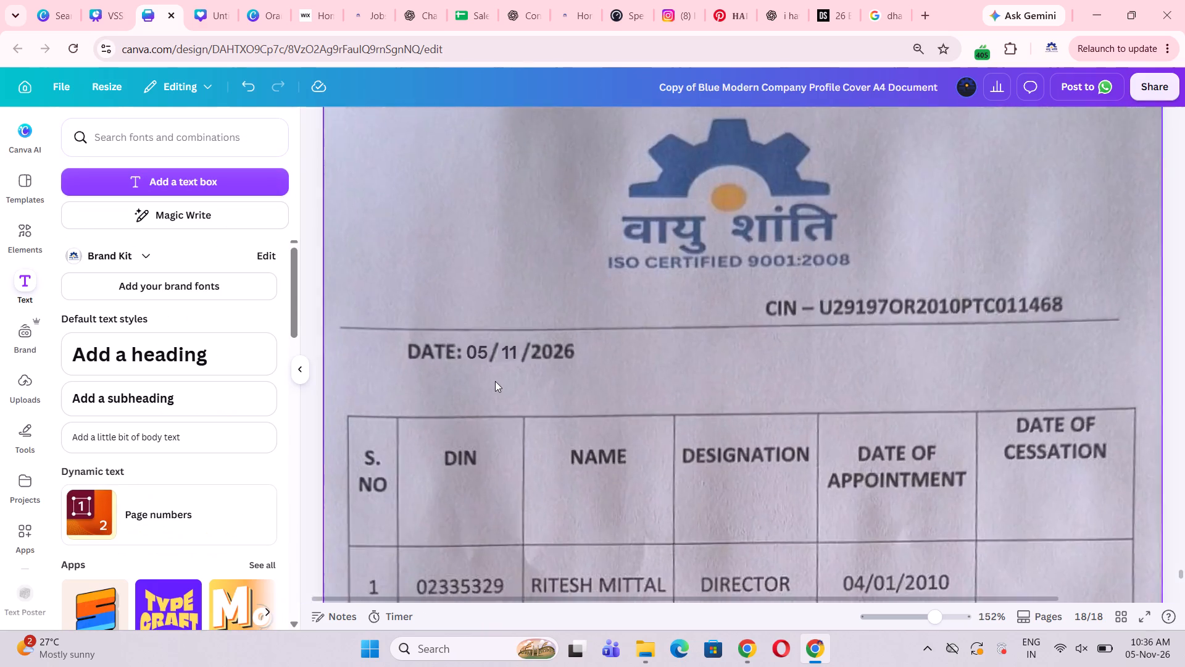
Enlarge the "11" text between the date's slashes to size 12.9 and compare it against the printed year.
{"action": "scroll", "coordinate": [495, 381], "scroll_direction": "down", "scroll_amount": 1}
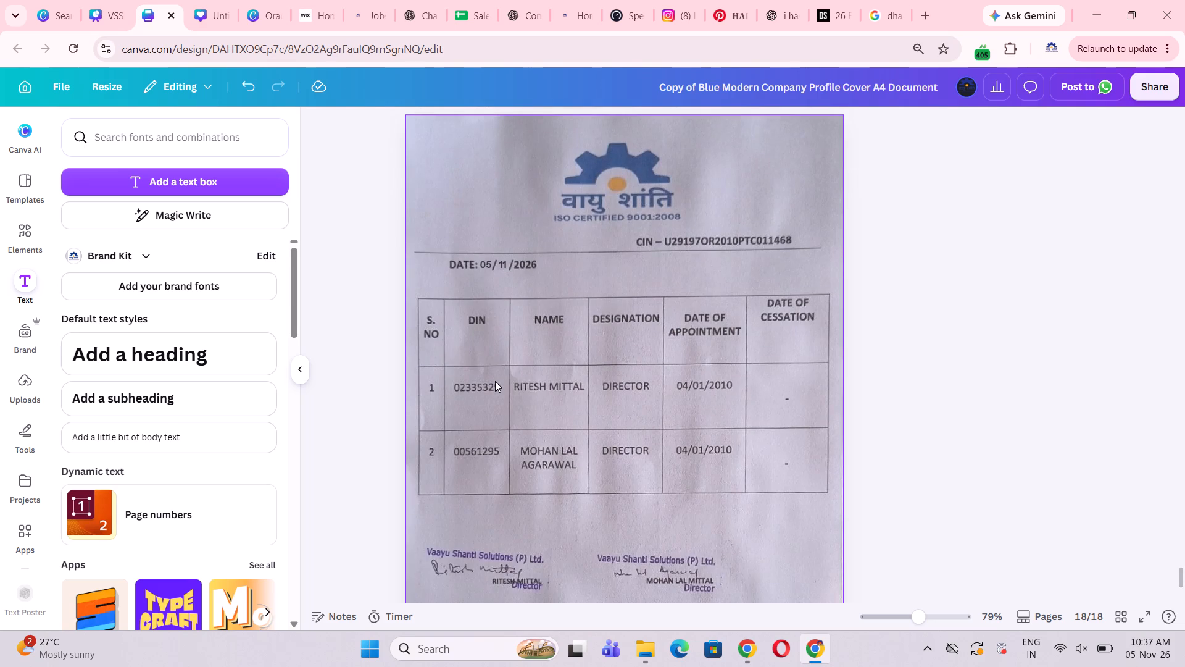
{"action": "scroll", "coordinate": [495, 381], "scroll_direction": "up", "scroll_amount": 1}
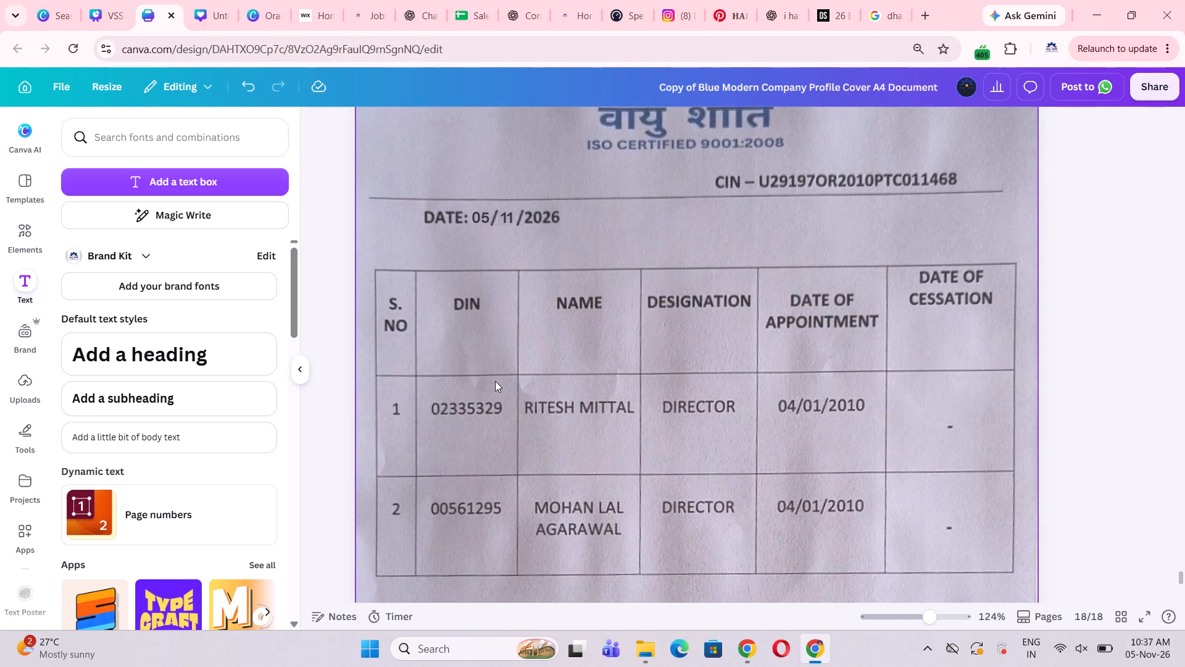
{"action": "scroll", "coordinate": [495, 381], "scroll_direction": "up", "scroll_amount": 1}
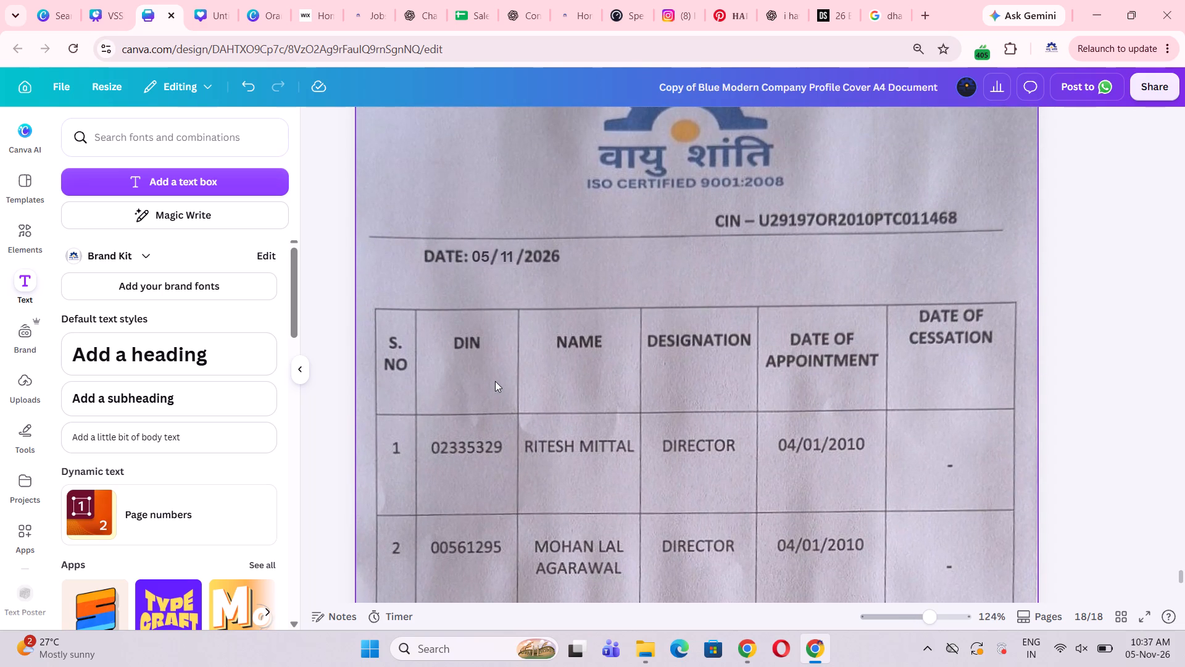
{"action": "scroll", "coordinate": [495, 381], "scroll_direction": "up", "scroll_amount": 1}
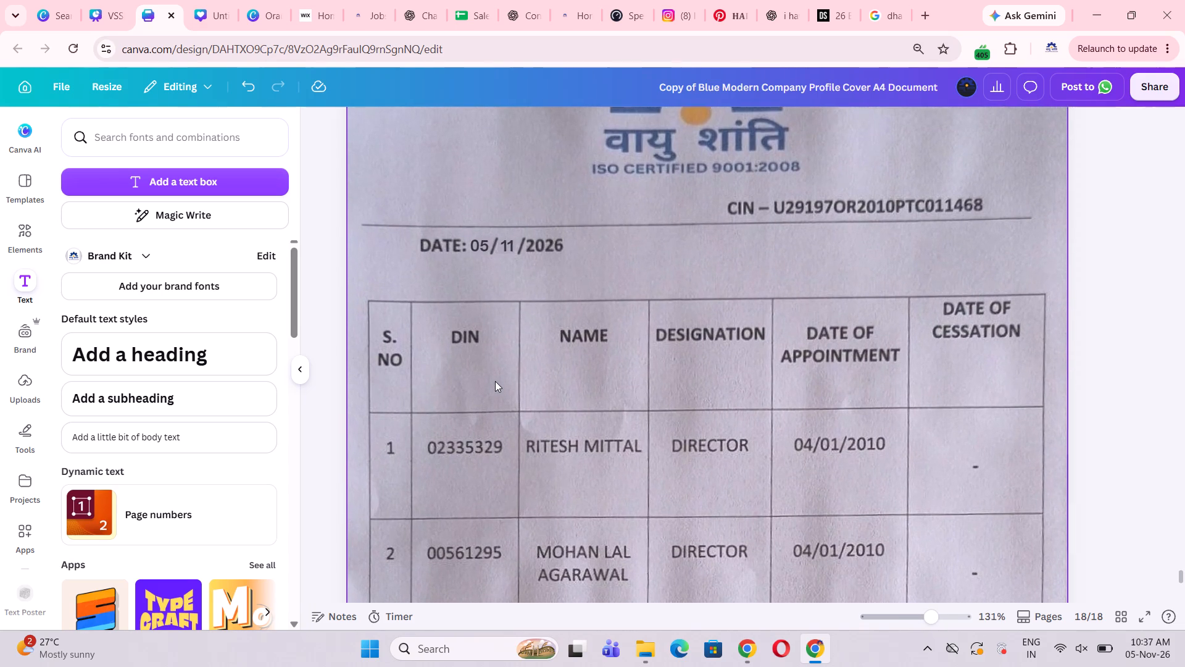
{"action": "scroll", "coordinate": [495, 381], "scroll_direction": "up", "scroll_amount": 2}
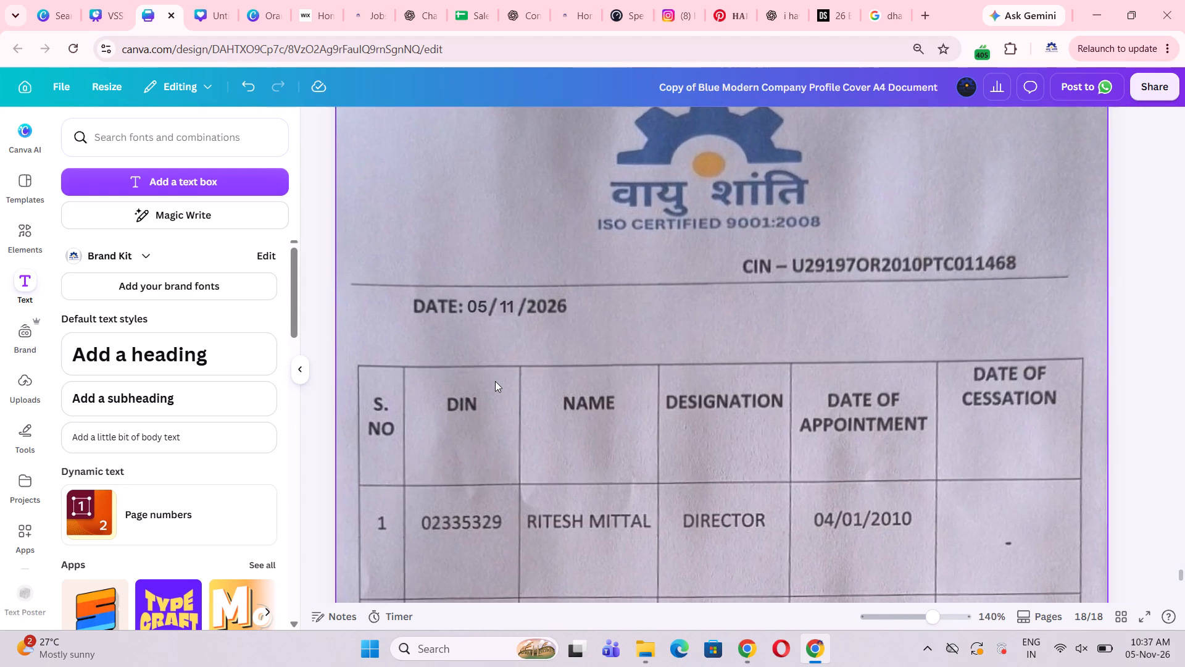
{"action": "scroll", "coordinate": [495, 381], "scroll_direction": "up", "scroll_amount": 3}
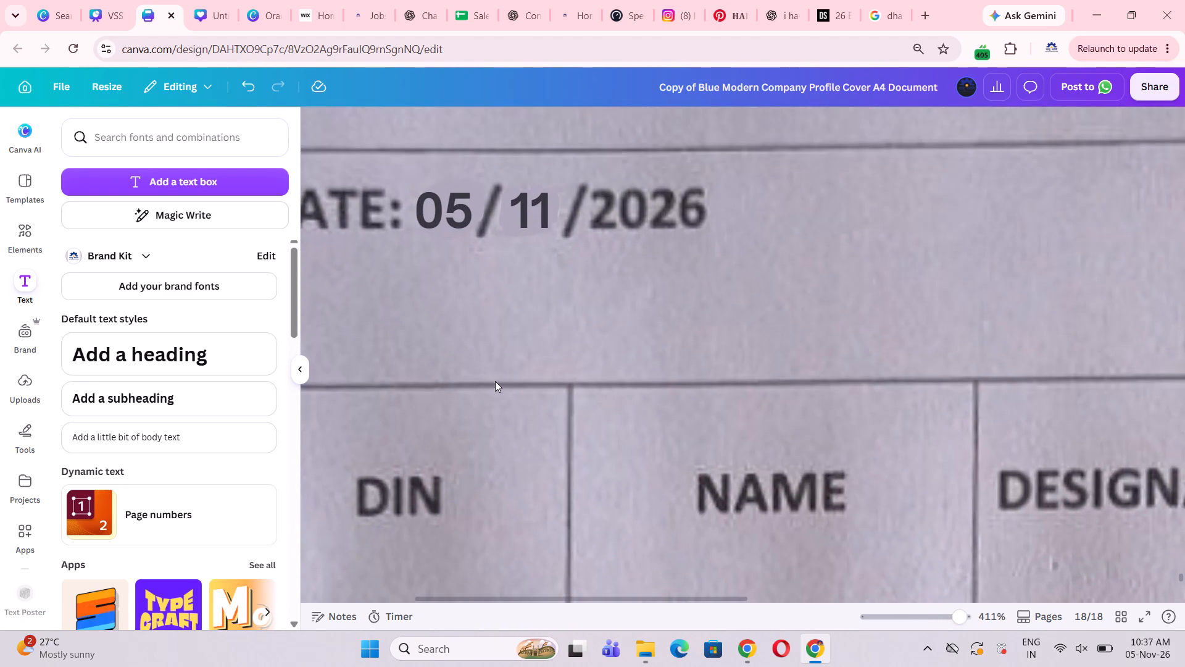
{"action": "left_click", "coordinate": [533, 241]}
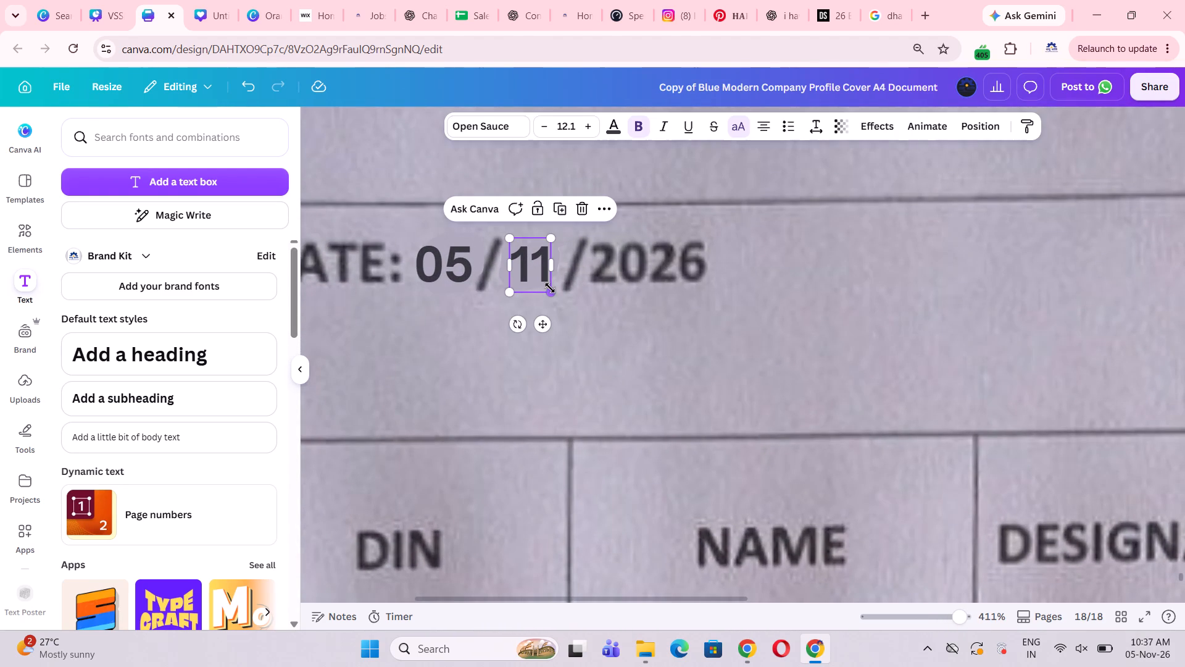
{"action": "left_click", "coordinate": [550, 288]}
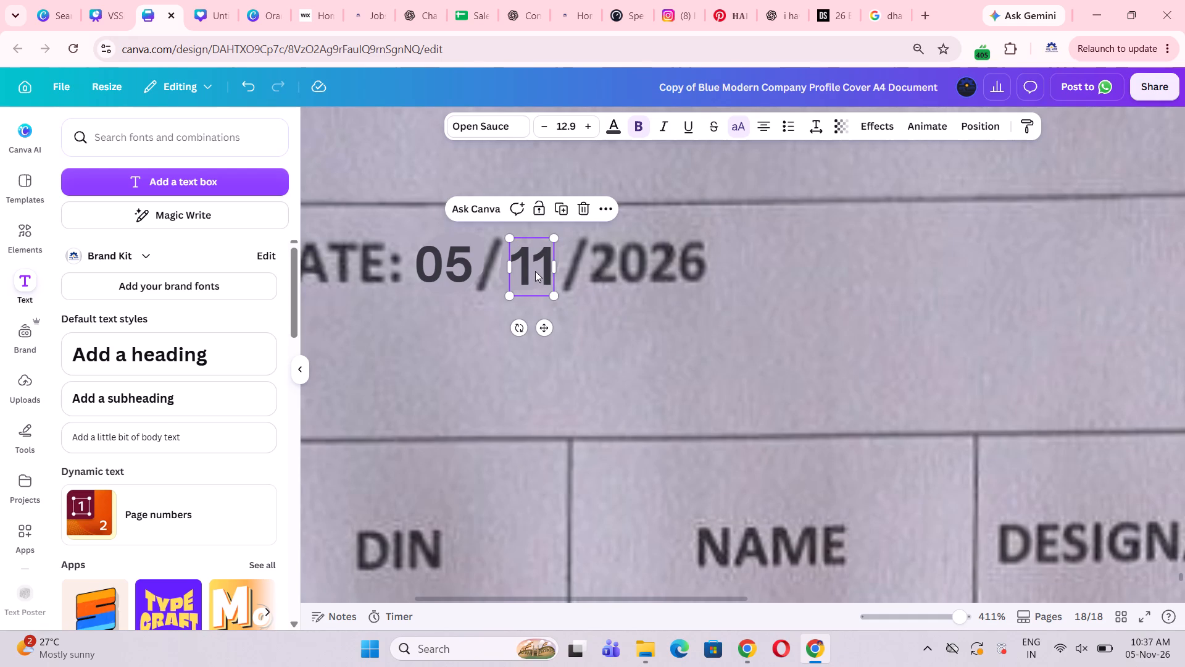
{"action": "left_click", "coordinate": [535, 271]}
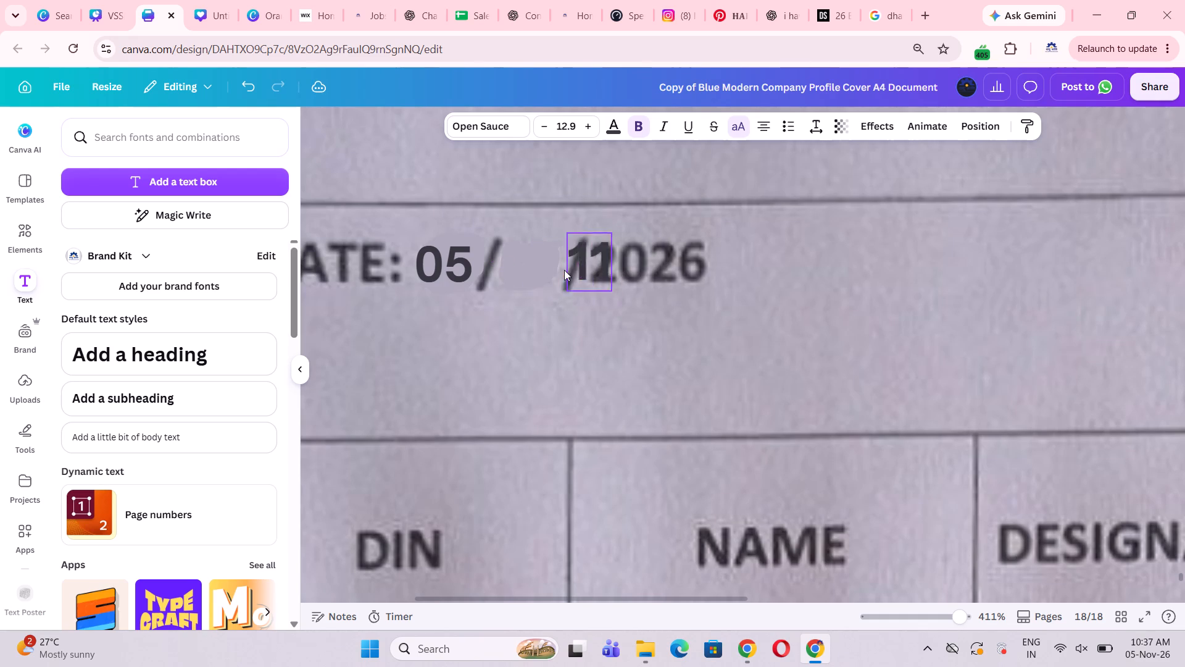
Lay the "05" text over the printed "2026" to compare heights and enlarge it to size 12.9.
{"action": "left_click_drag", "start_coordinate": [464, 269], "coordinate": [649, 277]}
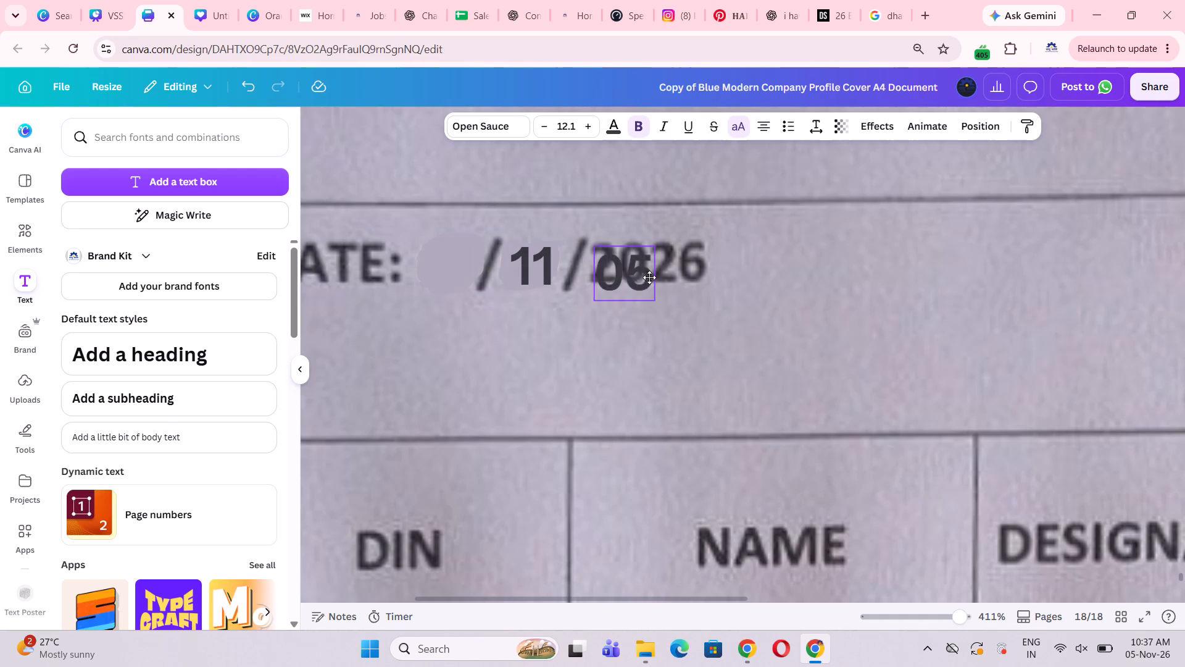
{"action": "left_click_drag", "start_coordinate": [649, 277], "coordinate": [669, 265]}
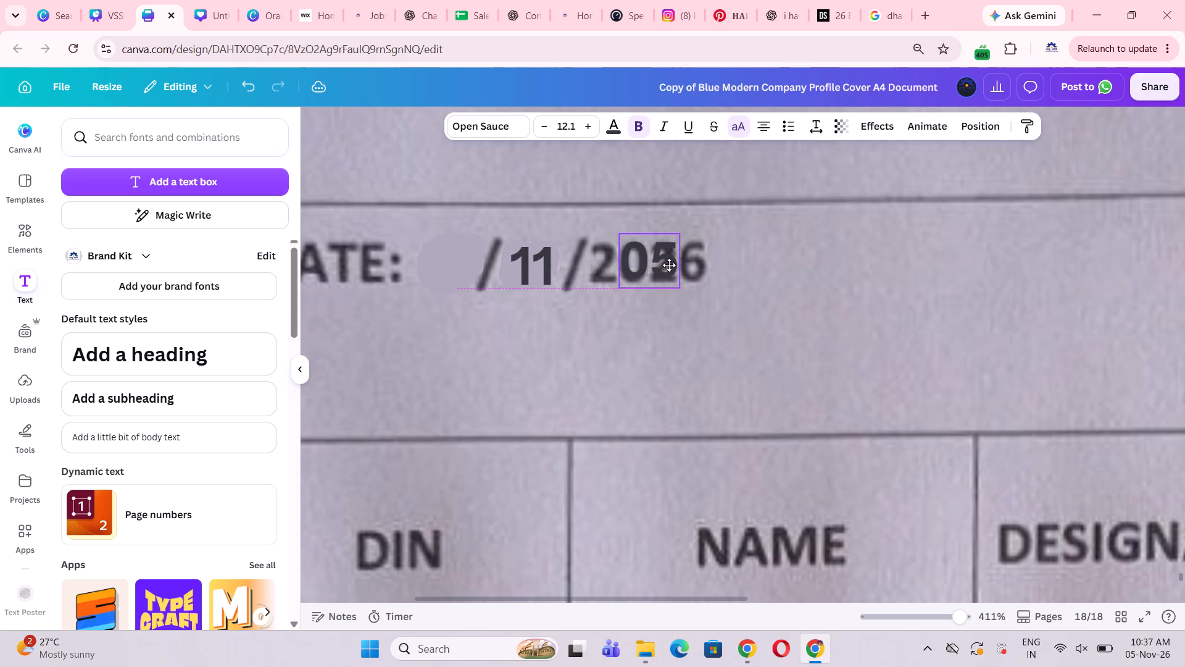
{"action": "left_click_drag", "start_coordinate": [669, 265], "coordinate": [667, 265]}
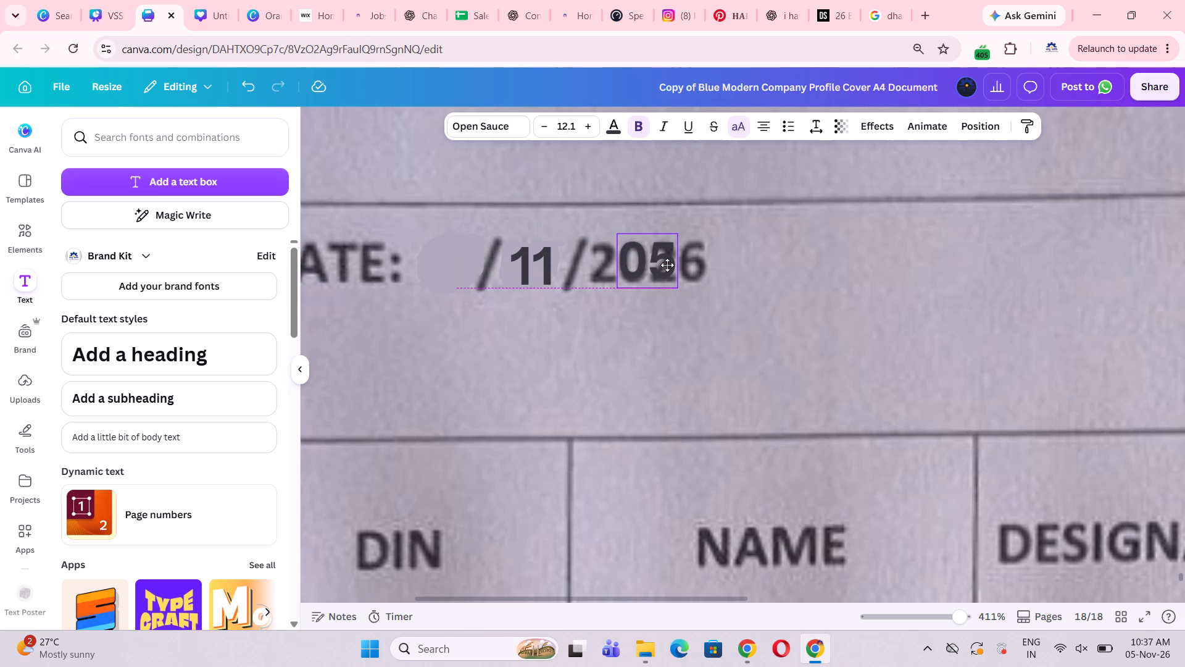
{"action": "left_click_drag", "start_coordinate": [667, 265], "coordinate": [668, 265]}
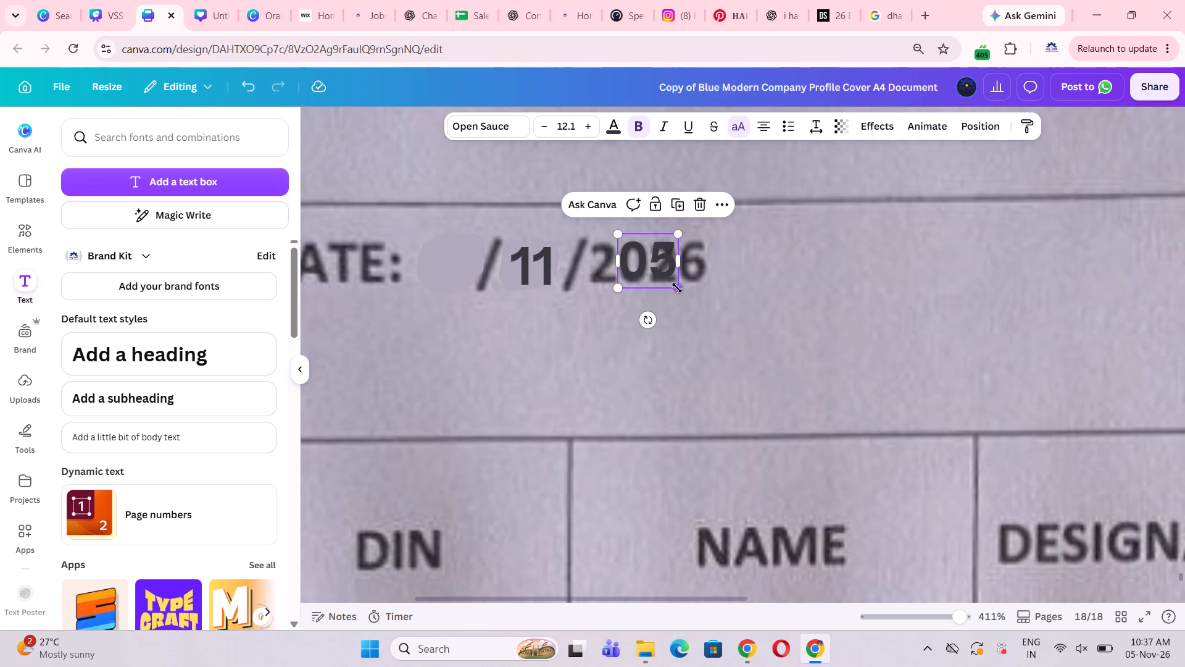
{"action": "left_click_drag", "start_coordinate": [677, 288], "coordinate": [681, 295]}
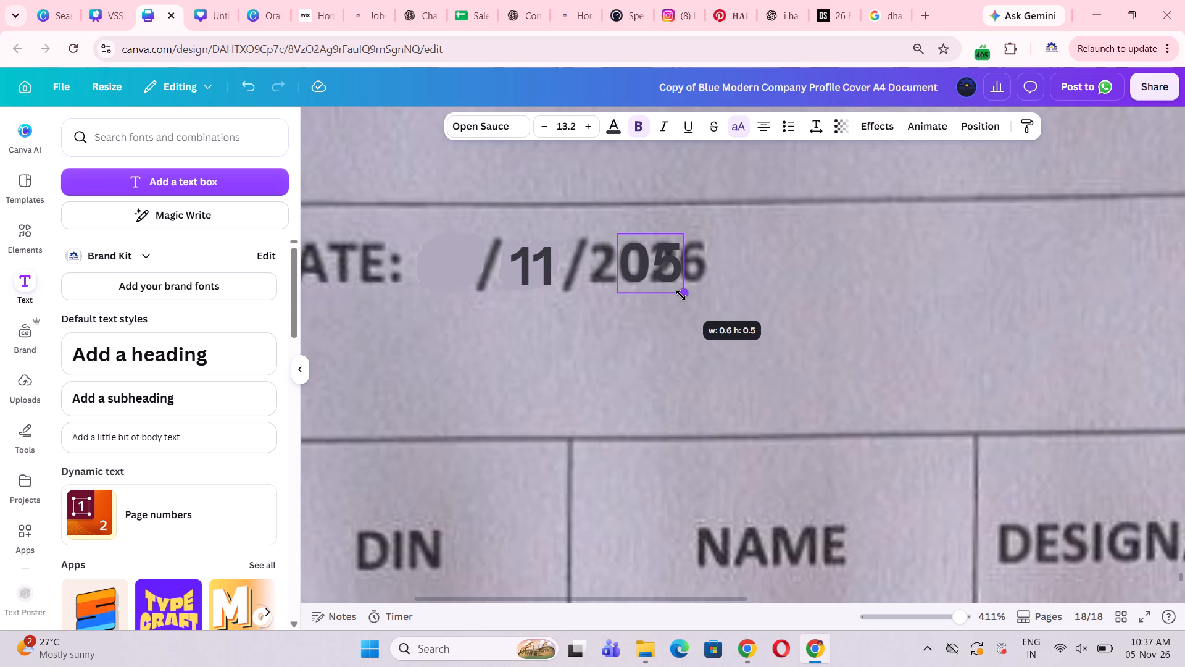
{"action": "left_click_drag", "start_coordinate": [681, 295], "coordinate": [679, 295]}
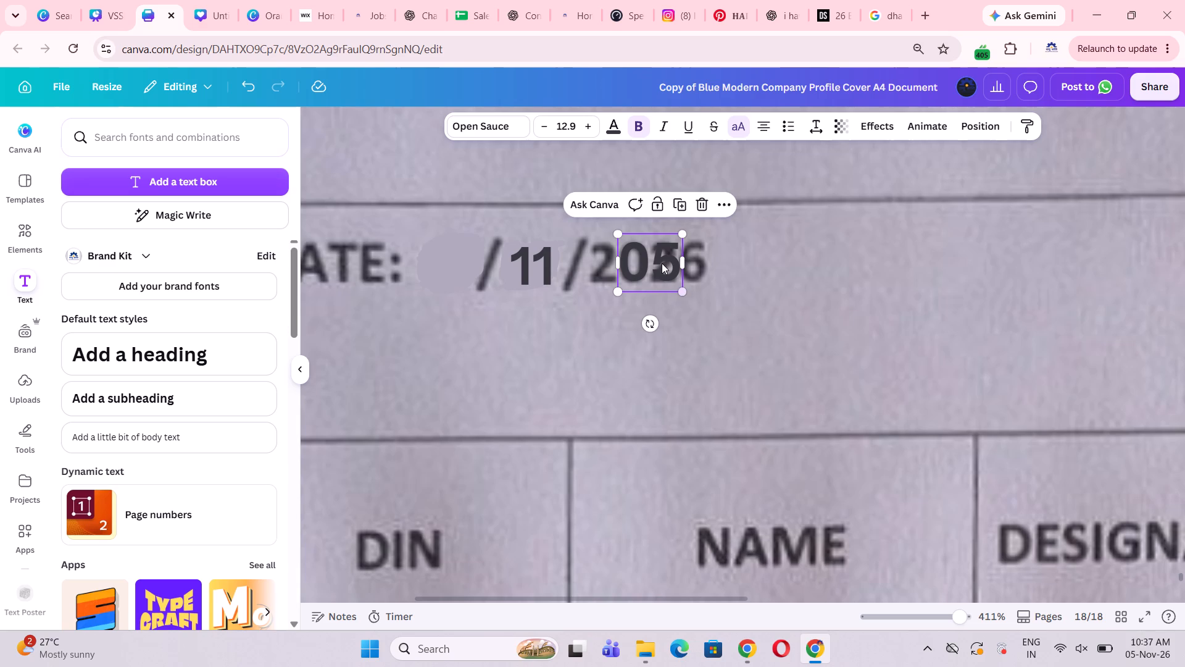
Move the "05" text back into the gap between "DATE:" and the first slash, level with the printed date.
{"action": "left_click_drag", "start_coordinate": [662, 263], "coordinate": [451, 266]}
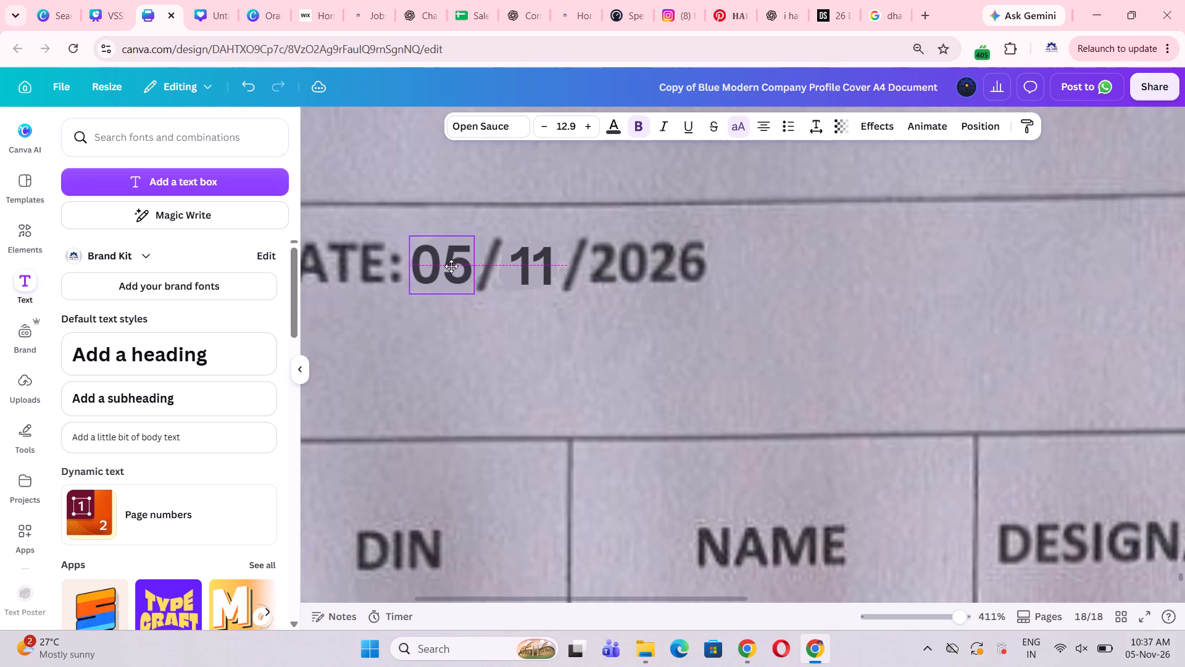
{"action": "left_click_drag", "start_coordinate": [451, 266], "coordinate": [453, 263]}
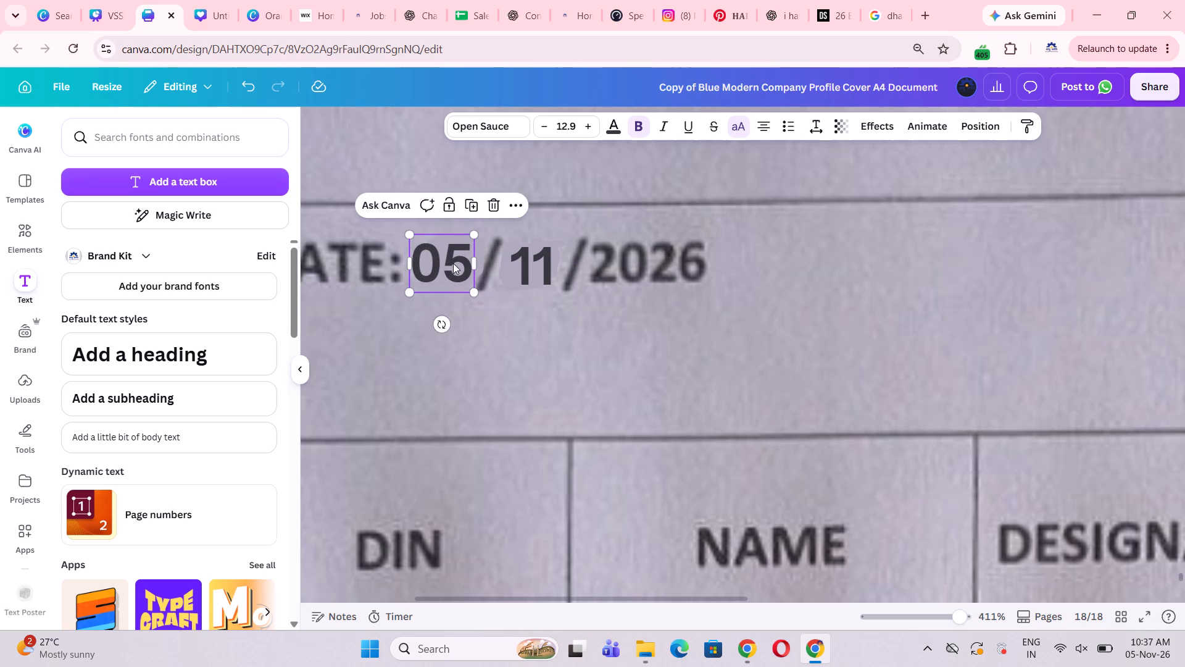
Align the "11" text between the slashes with the top of the "05" text.
{"action": "left_click", "coordinate": [525, 266]}
{"action": "left_click", "coordinate": [443, 269]}
{"action": "left_click", "coordinate": [534, 266]}
{"action": "left_click", "coordinate": [534, 266]}
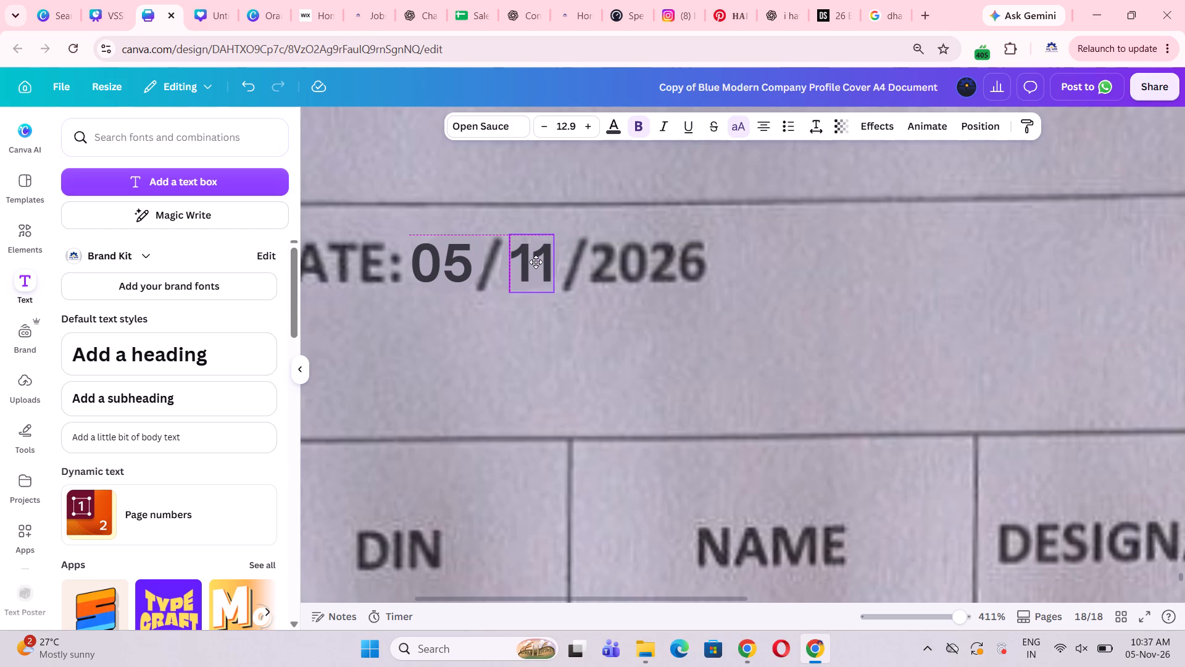
{"action": "left_click", "coordinate": [696, 353]}
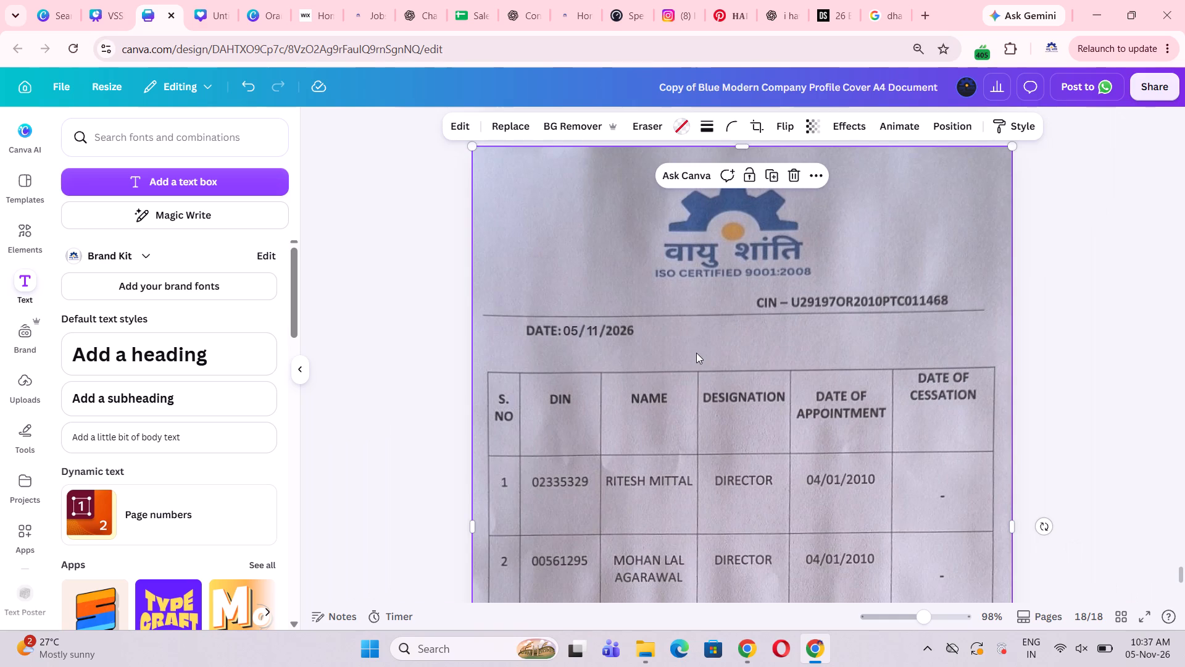
Examine the full letter on page 18 to check how the edited date blends with the scan.
{"action": "scroll", "coordinate": [696, 353], "scroll_direction": "down", "scroll_amount": 1}
{"action": "scroll", "coordinate": [696, 353], "scroll_direction": "left", "scroll_amount": 2}
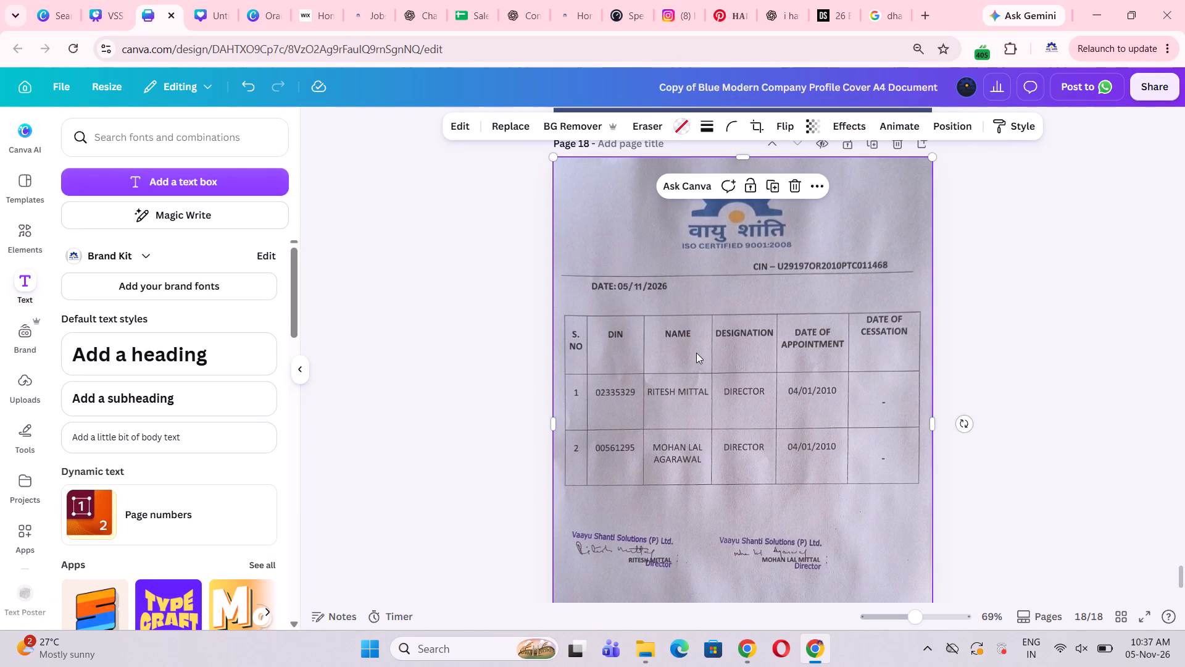
{"action": "scroll", "coordinate": [696, 353], "scroll_direction": "down", "scroll_amount": 1}
{"action": "scroll", "coordinate": [696, 353], "scroll_direction": "up", "scroll_amount": 1}
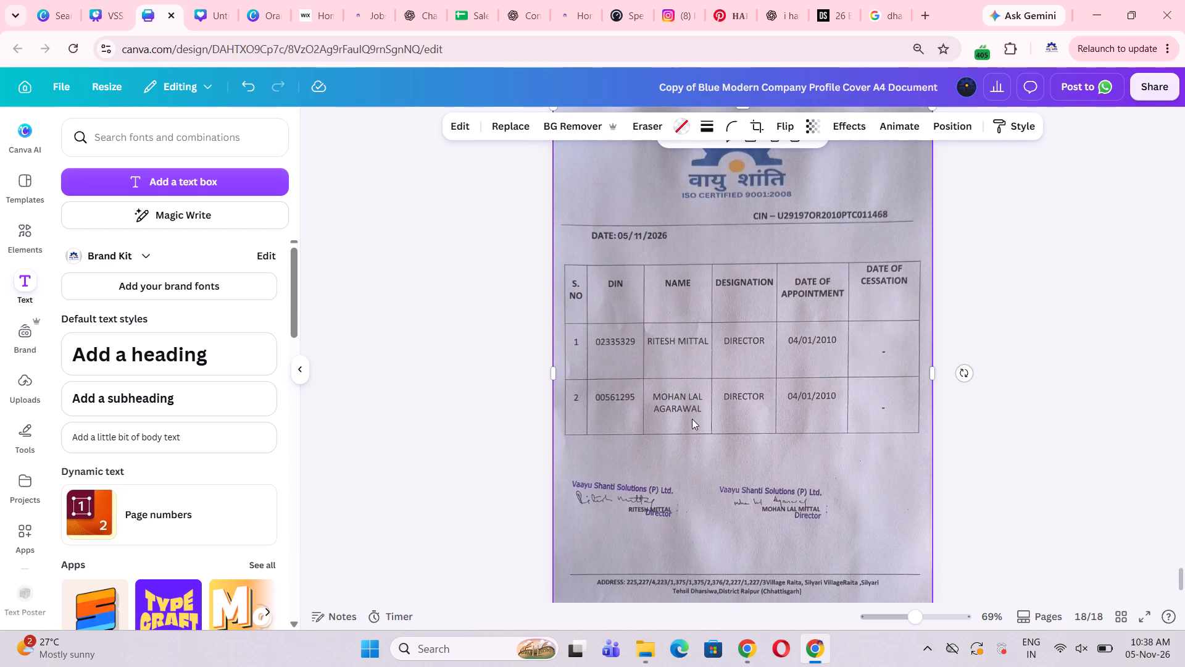
{"action": "left_click", "coordinate": [460, 381]}
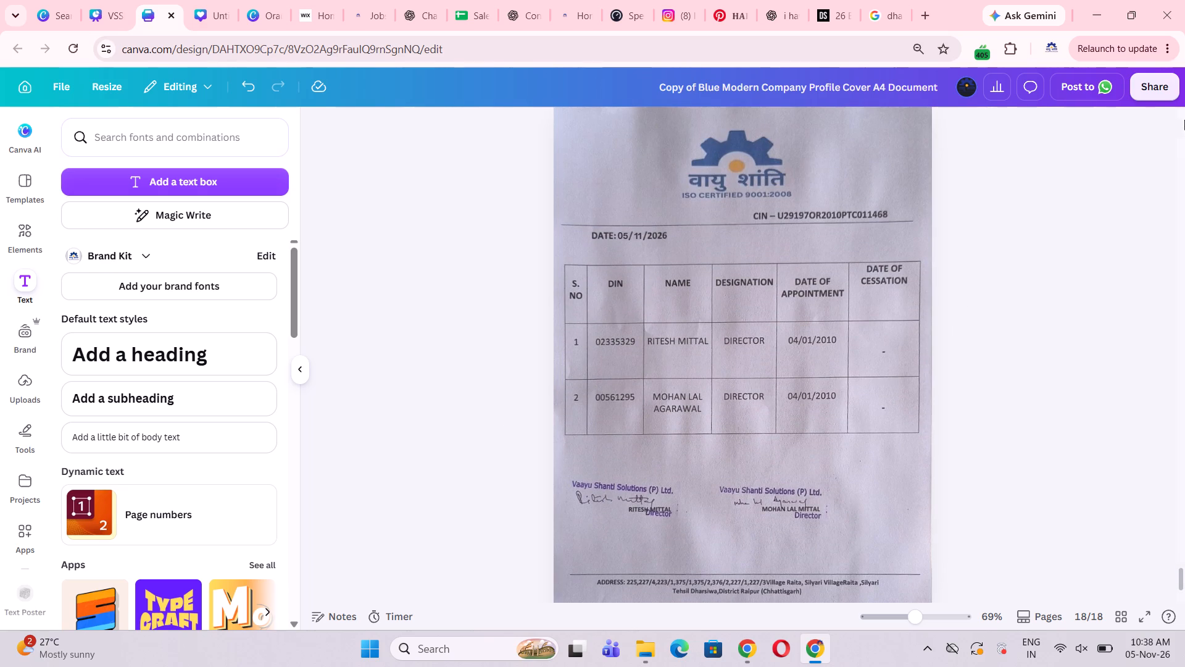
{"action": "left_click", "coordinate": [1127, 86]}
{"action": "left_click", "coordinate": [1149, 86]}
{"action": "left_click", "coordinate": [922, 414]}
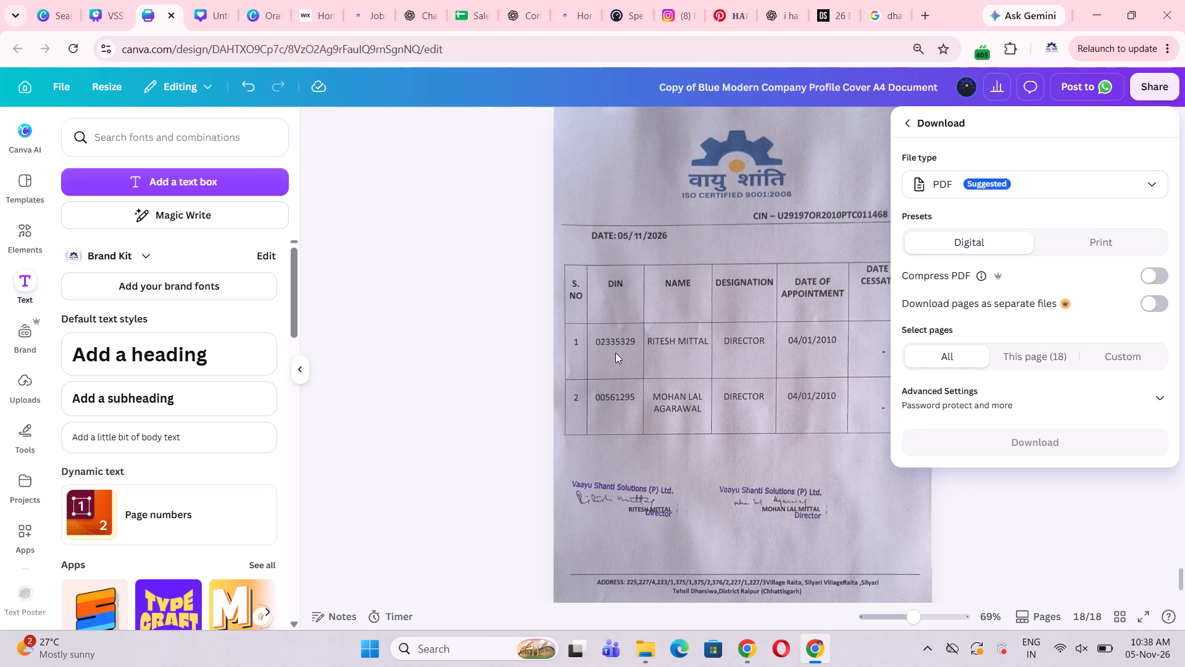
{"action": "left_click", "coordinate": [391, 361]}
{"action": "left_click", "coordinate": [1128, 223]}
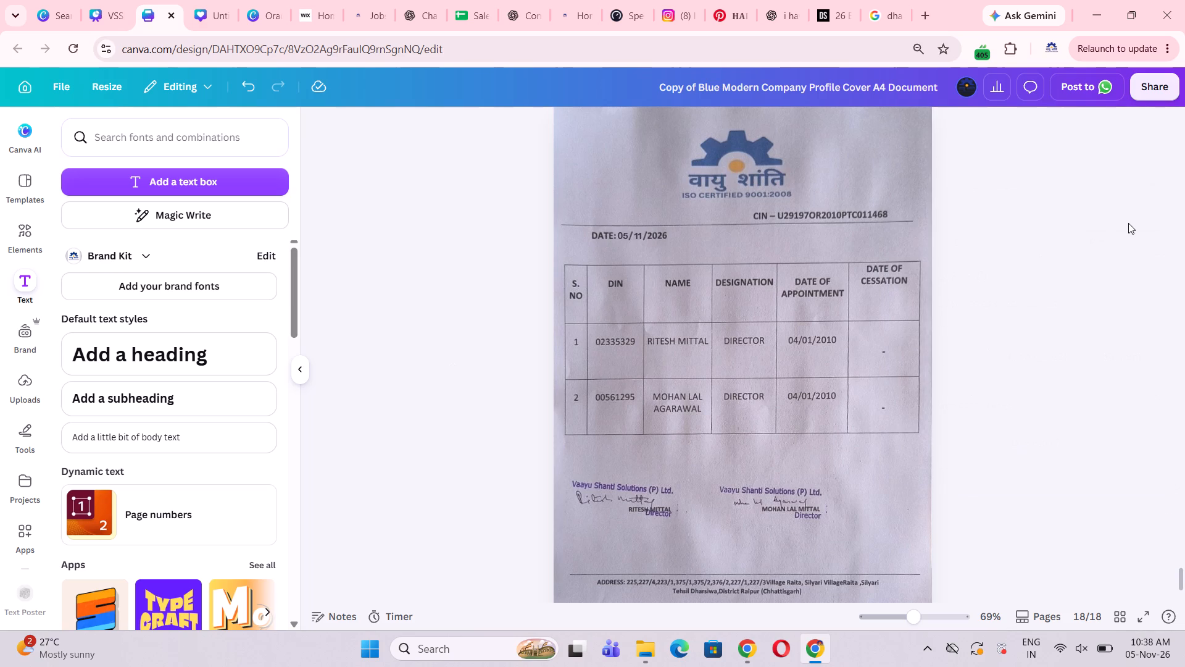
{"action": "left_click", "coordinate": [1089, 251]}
Download only the current page (18) as a PDF with the Digital preset.
{"action": "left_click", "coordinate": [1176, 87]}
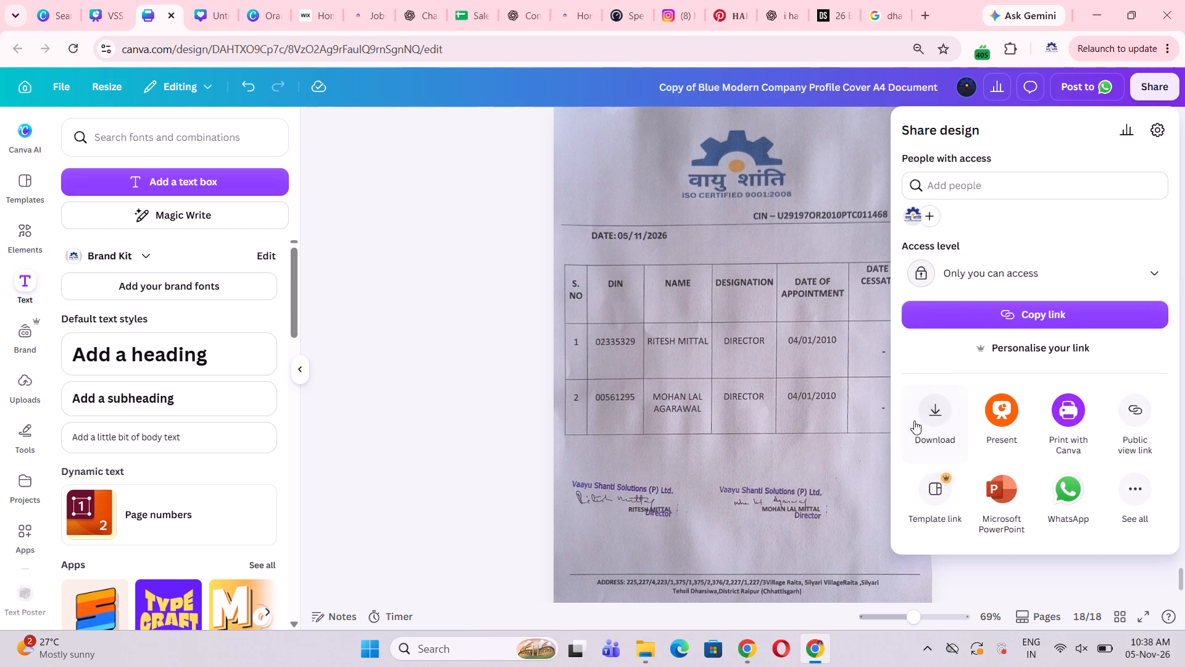
{"action": "left_click_drag", "start_coordinate": [913, 424], "coordinate": [923, 422]}
{"action": "left_click", "coordinate": [923, 422]}
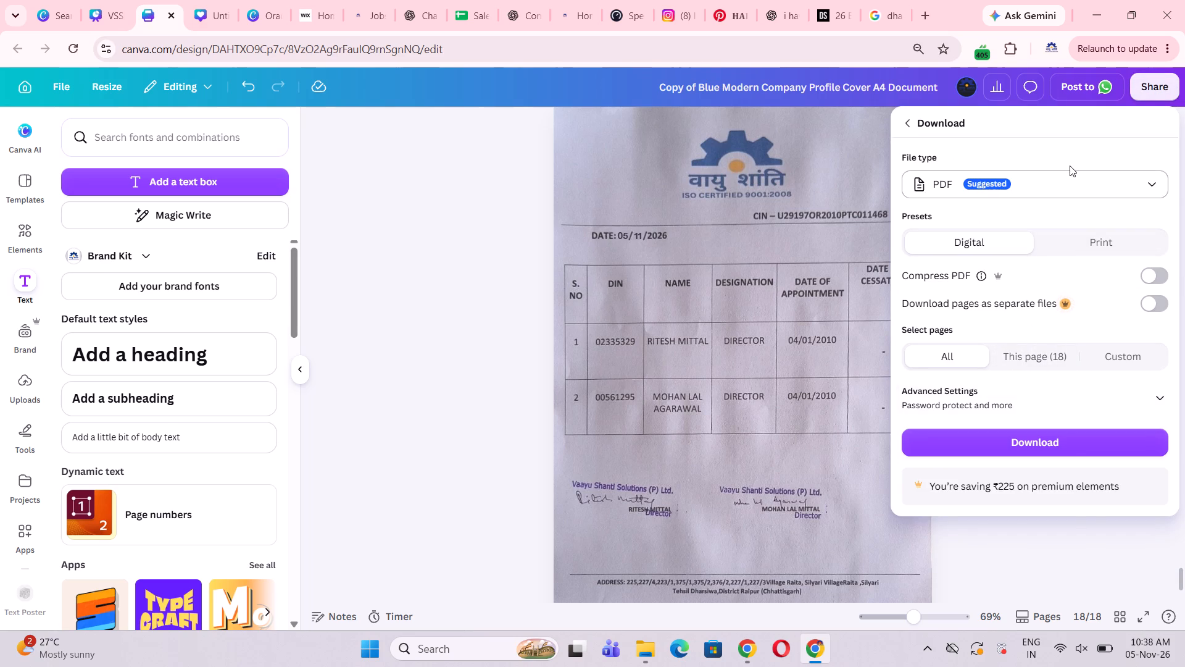
{"action": "left_click", "coordinate": [1039, 361]}
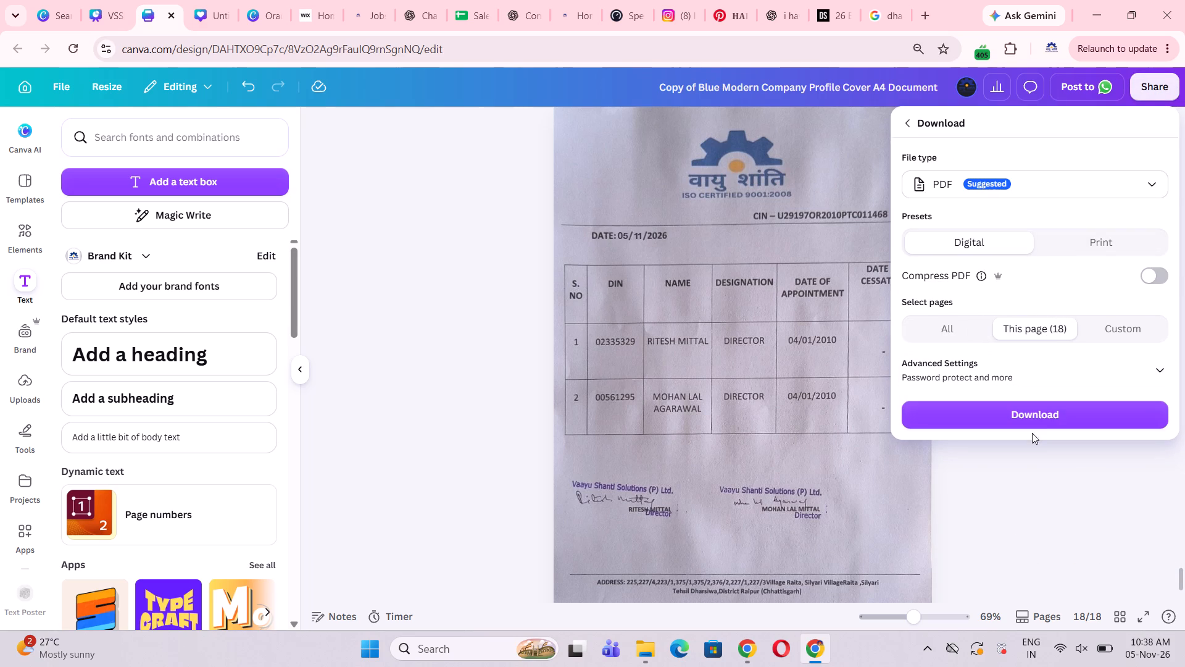